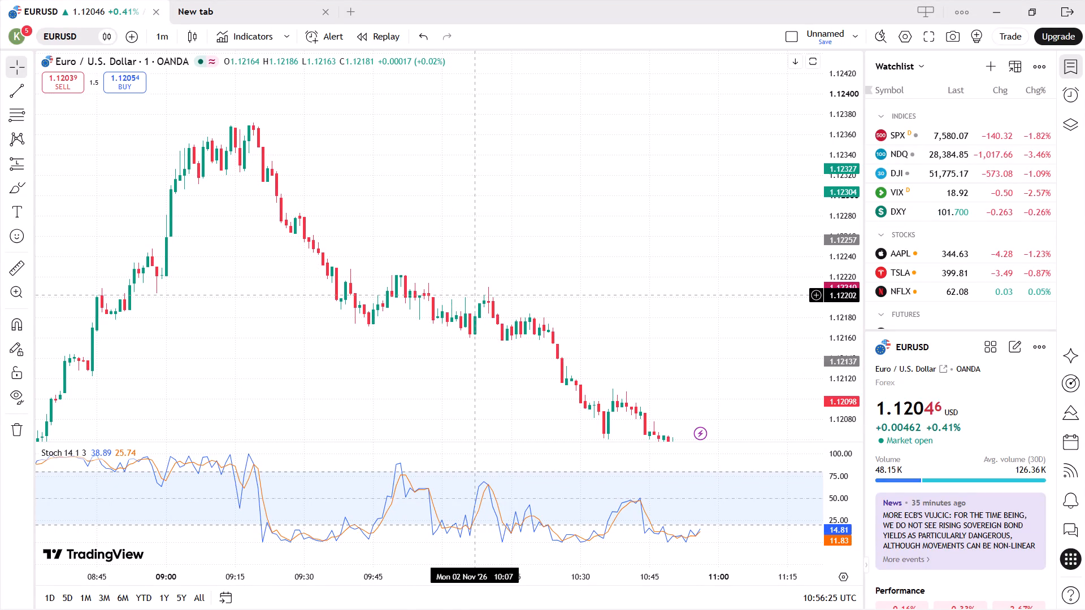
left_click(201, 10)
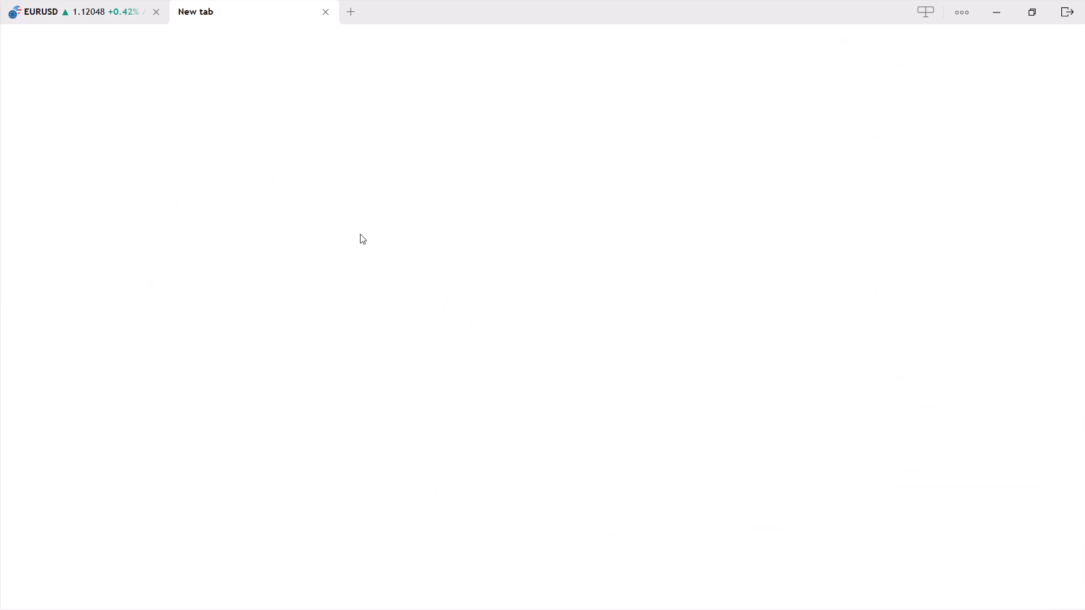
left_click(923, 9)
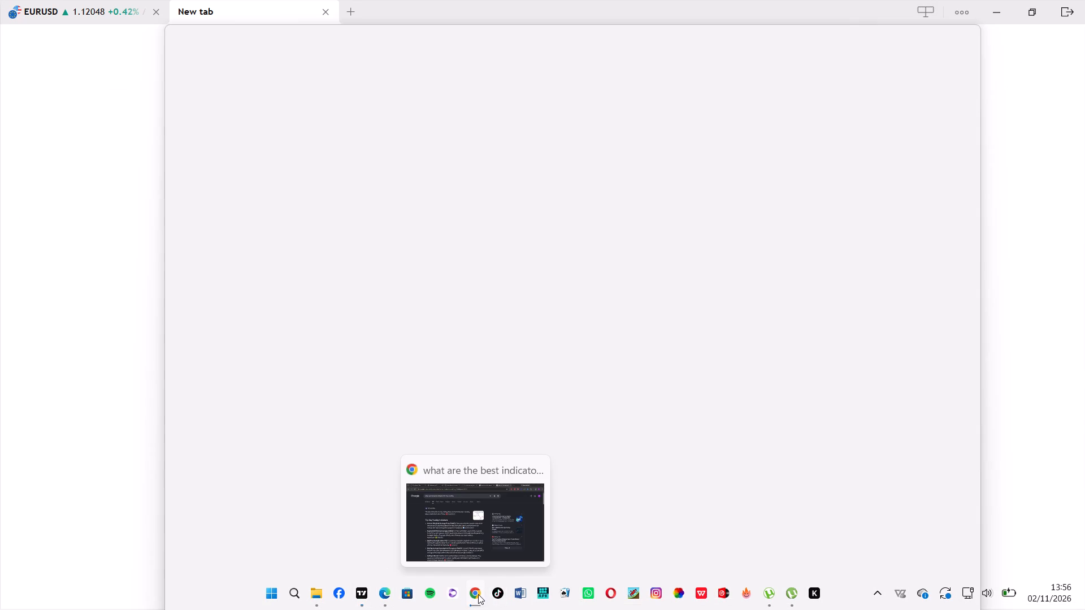
Switch to Google Chrome and read the overview of top day trading indicators in the open search results.
left_click(476, 530)
scroll(435, 271, "down", 2)
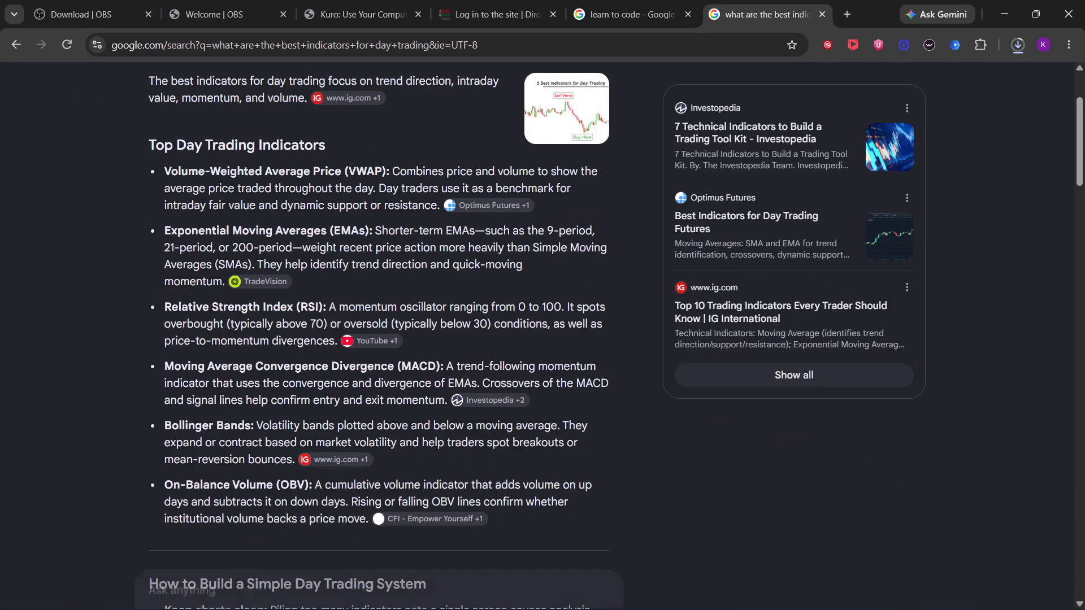
scroll(433, 269, "down", 2)
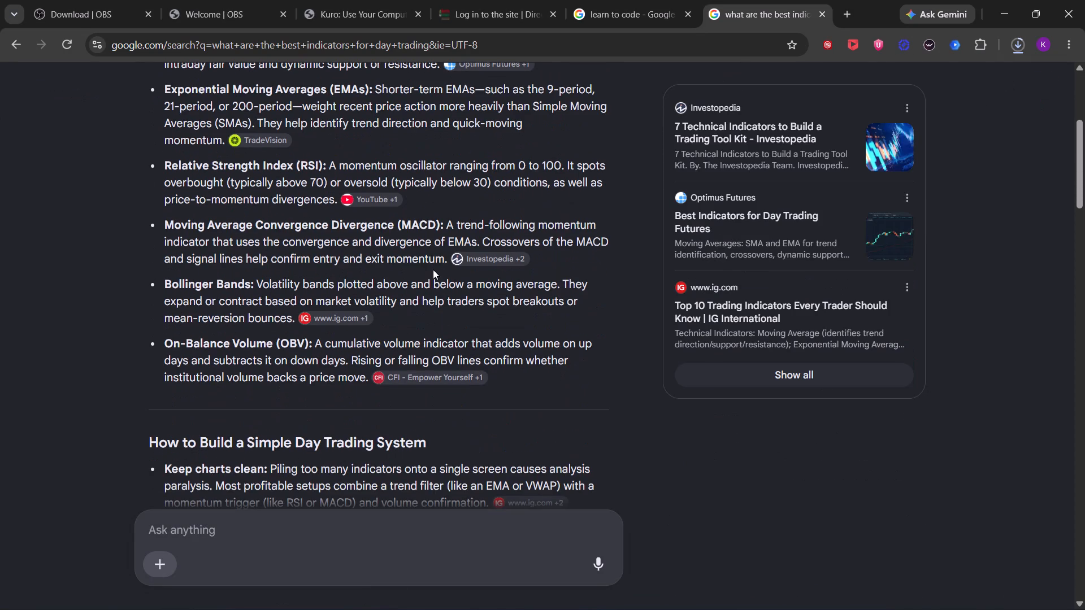
scroll(433, 269, "up", 2)
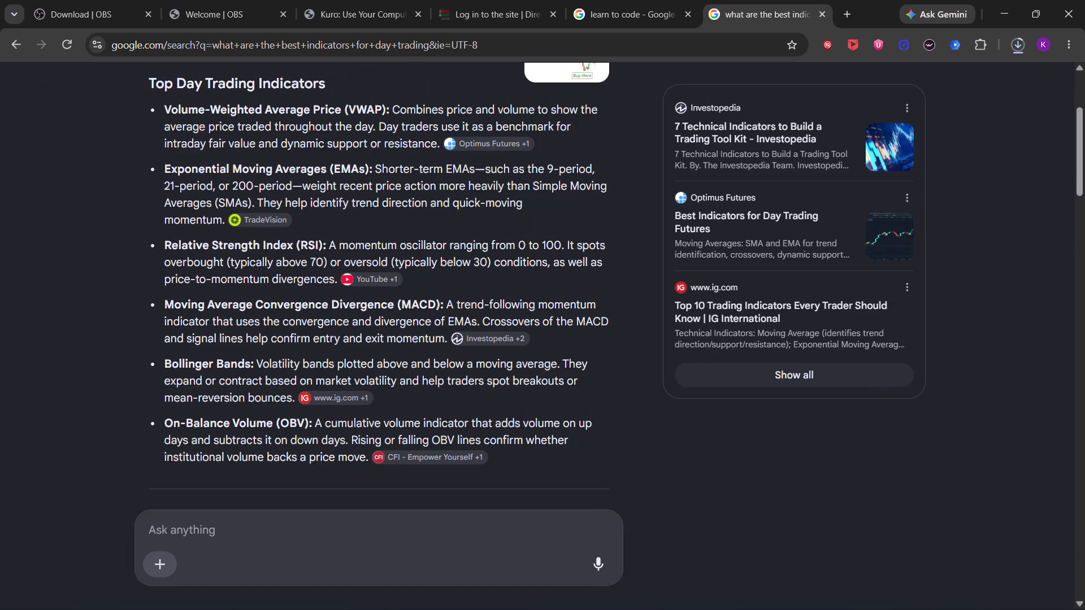
scroll(433, 269, "up", 2)
scroll(433, 269, "down", 3)
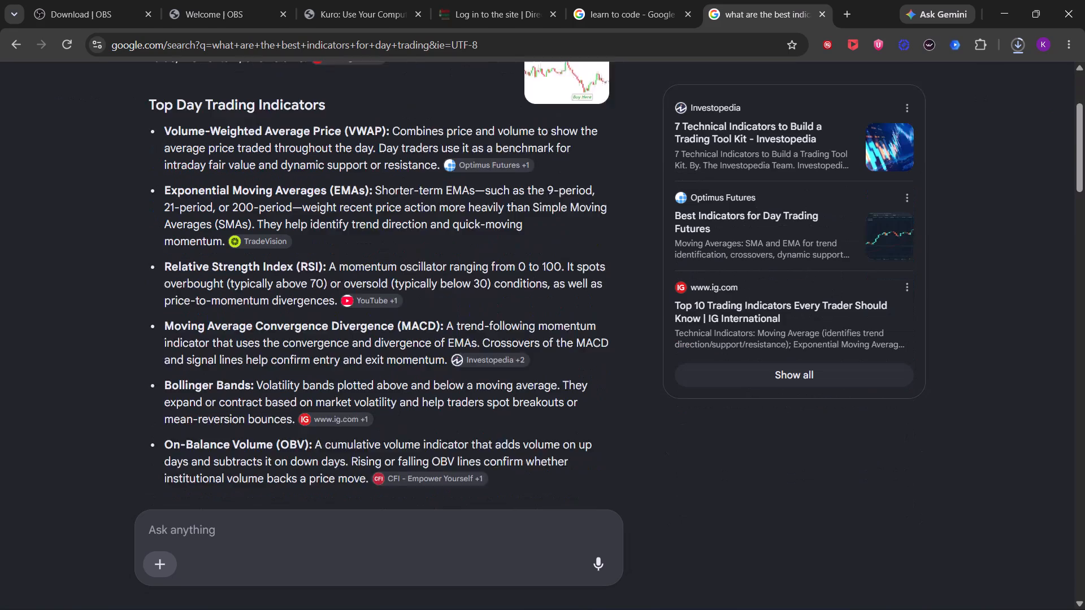
scroll(433, 269, "down", 3)
scroll(436, 260, "up", 3)
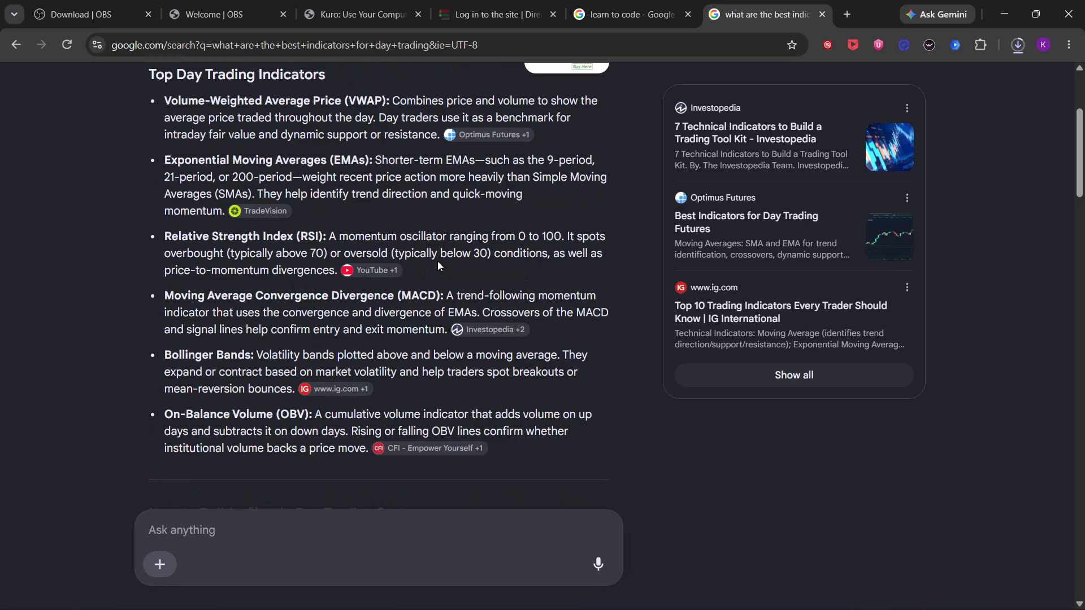
Open the Optimus Futures article "Best Indicators for Day Trading Futures" from the listed sources.
left_click(750, 217)
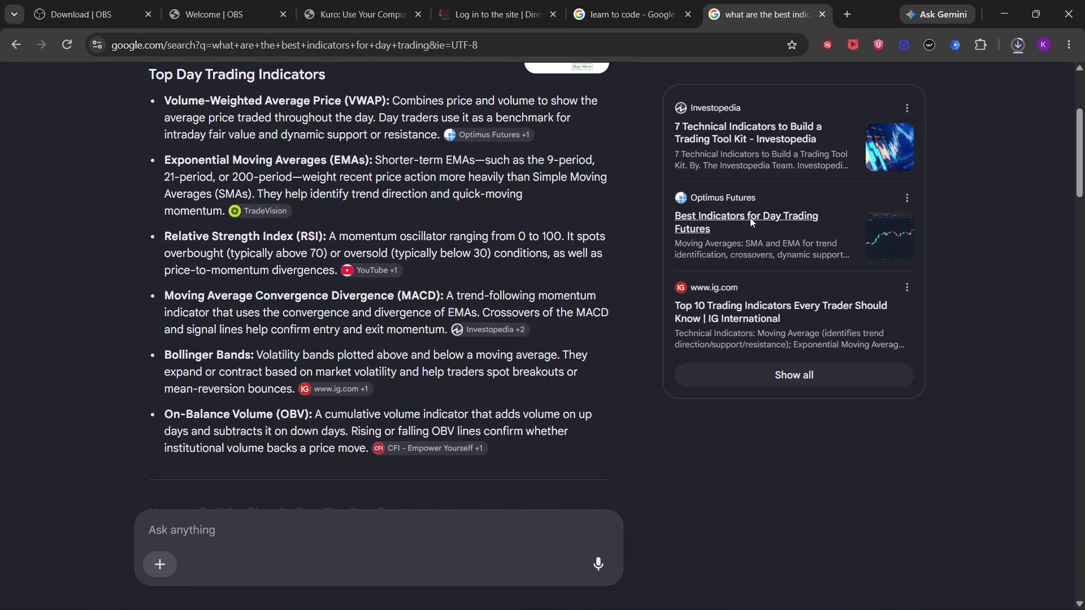
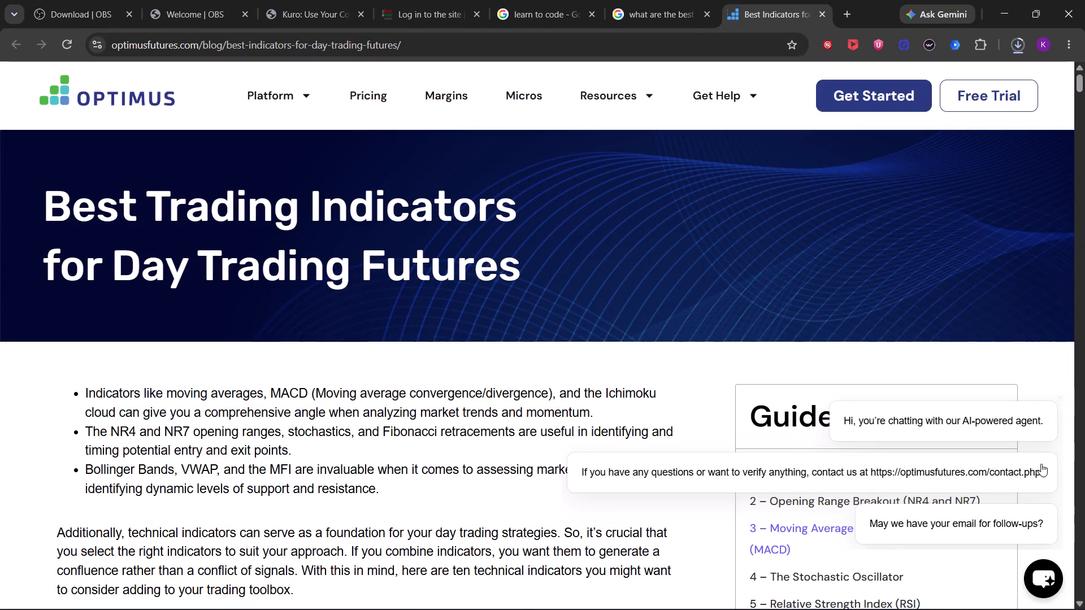
Clear the chat messages covering the article and read its Moving Averages and Opening Range Breakout (NR4 and NR7) sections.
left_click(1060, 394)
scroll(922, 387, "down", 3)
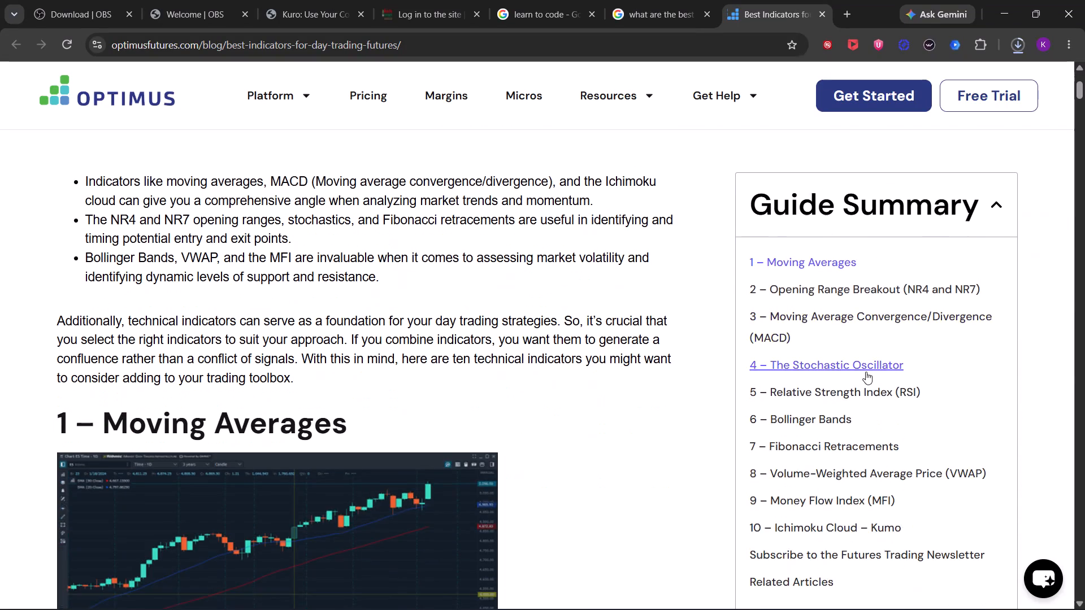
scroll(869, 377, "down", 2)
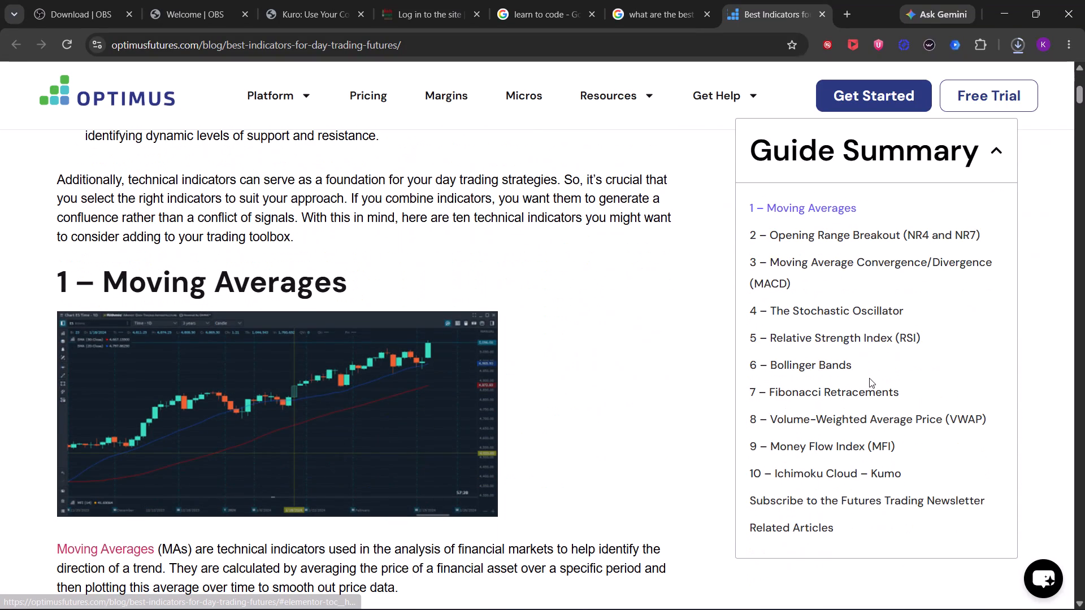
scroll(869, 378, "down", 11)
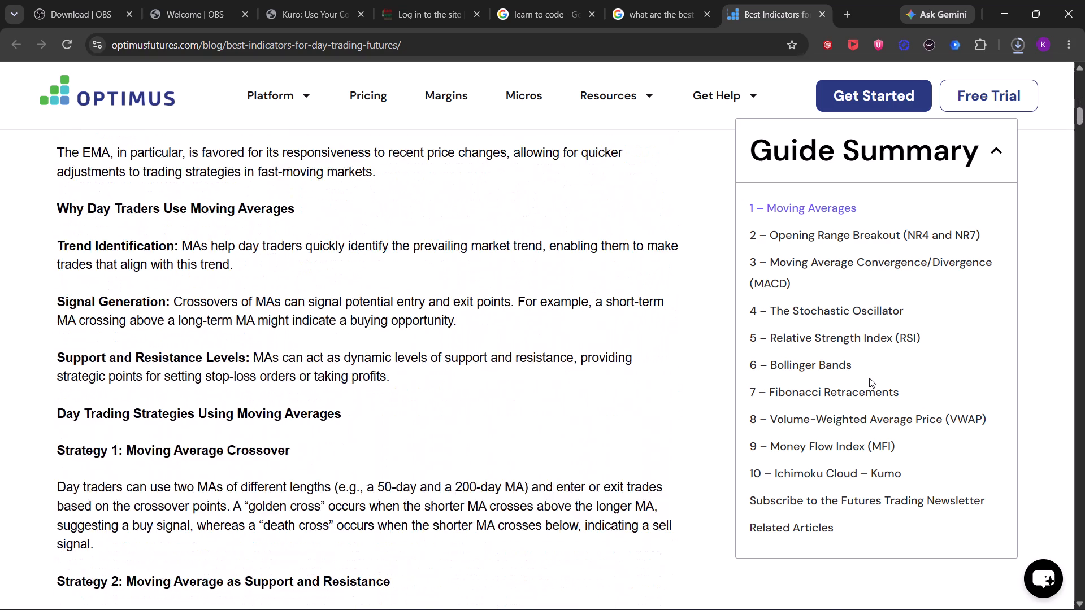
scroll(869, 378, "down", 9)
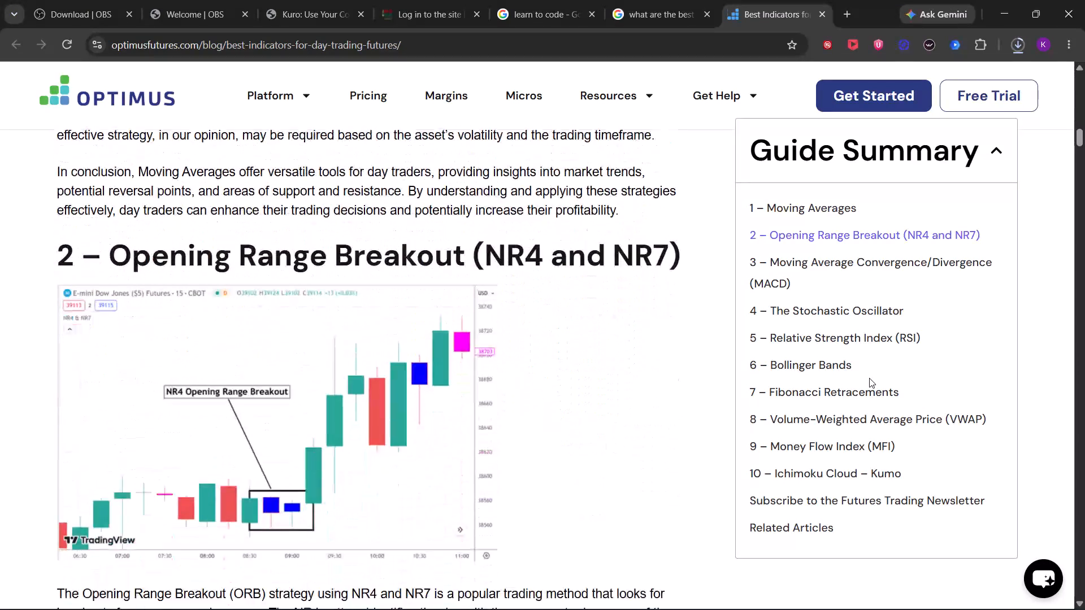
scroll(869, 378, "down", 6)
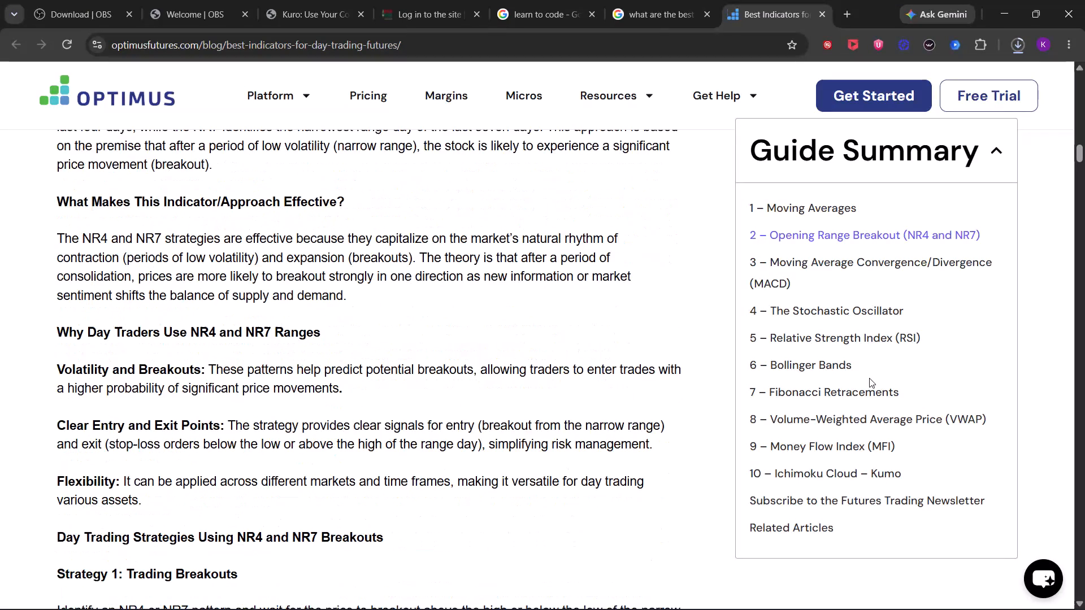
scroll(869, 378, "down", 5)
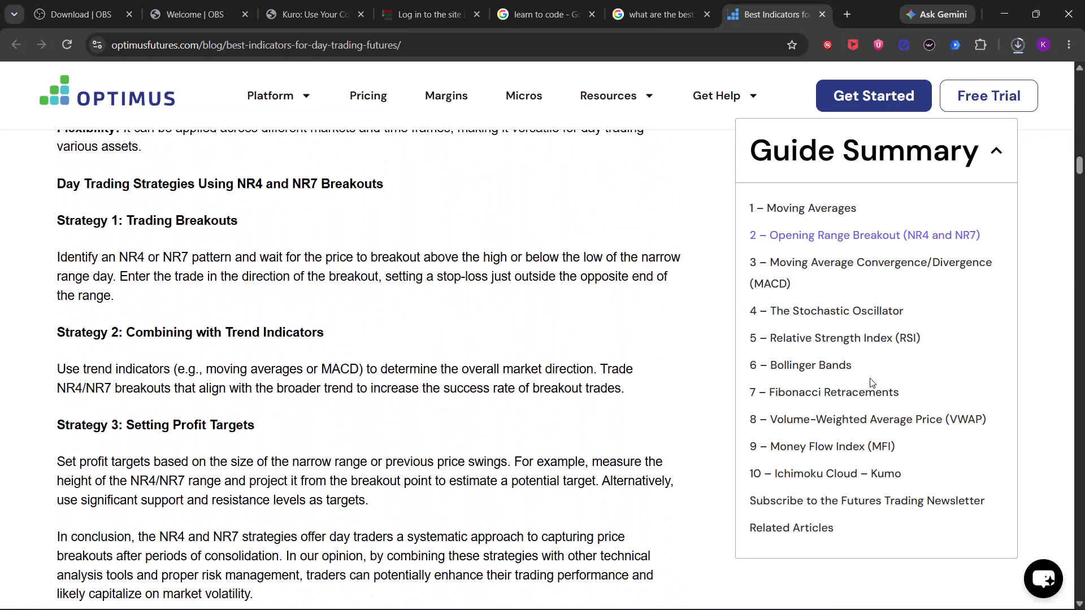
Read the article's sections on Moving Average Convergence/Divergence (MACD) and the Stochastic Oscillator.
scroll(870, 378, "down", 10)
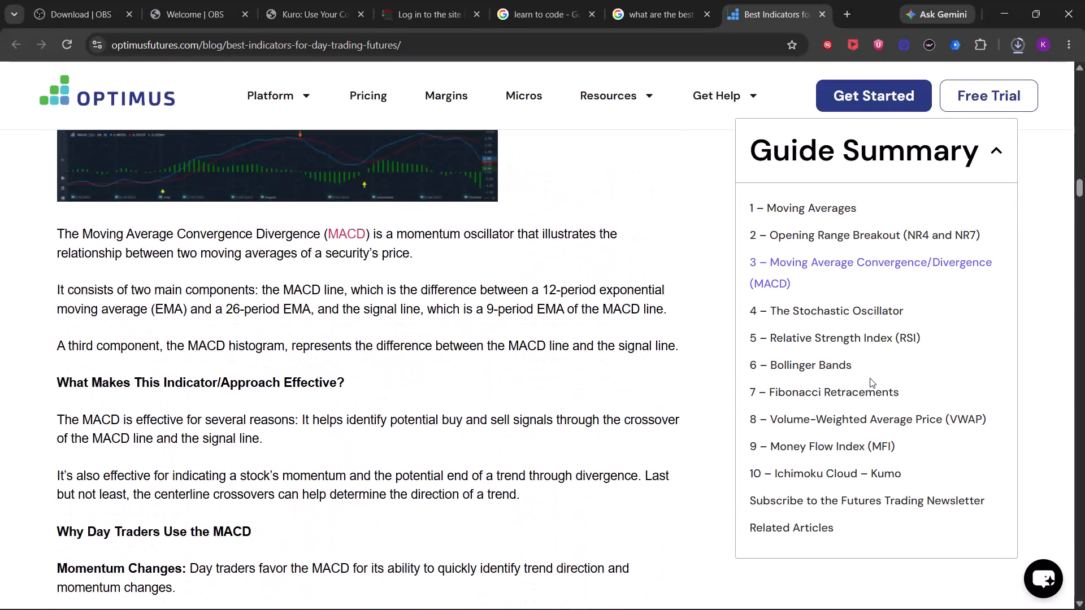
scroll(870, 378, "down", 11)
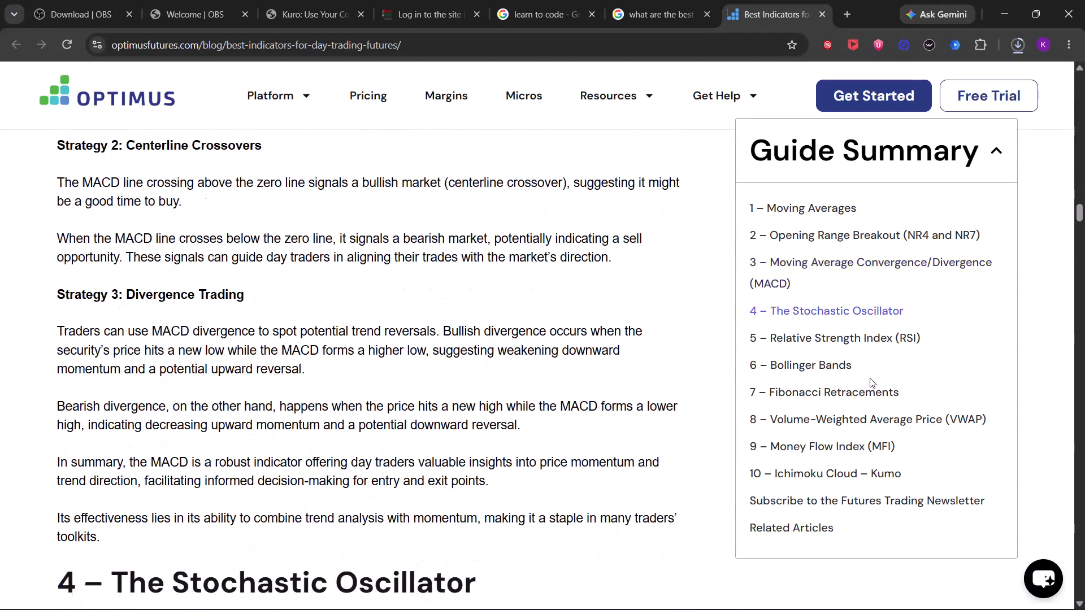
scroll(870, 378, "down", 7)
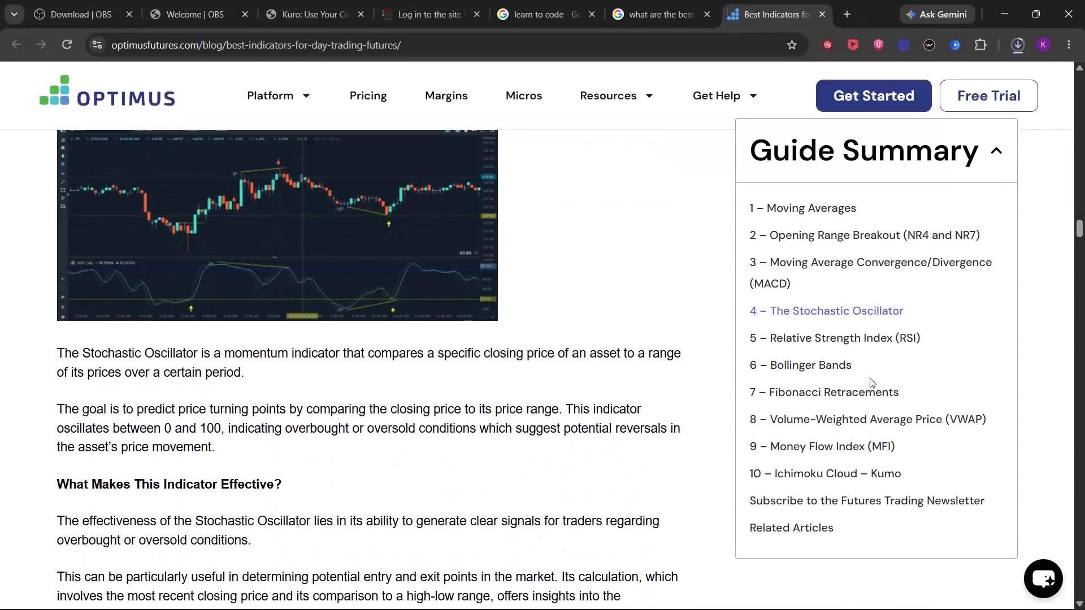
Copy the indicator name "Stochastic Oscillator" from the first sentence of the article's fourth section.
scroll(870, 378, "up", 3)
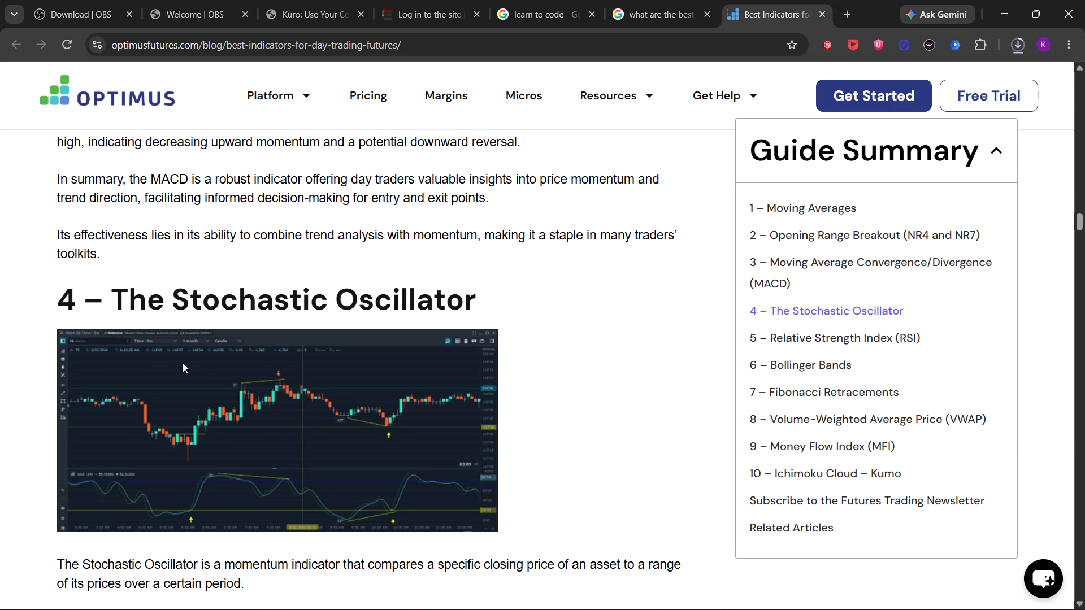
left_click_drag(111, 295, 239, 308)
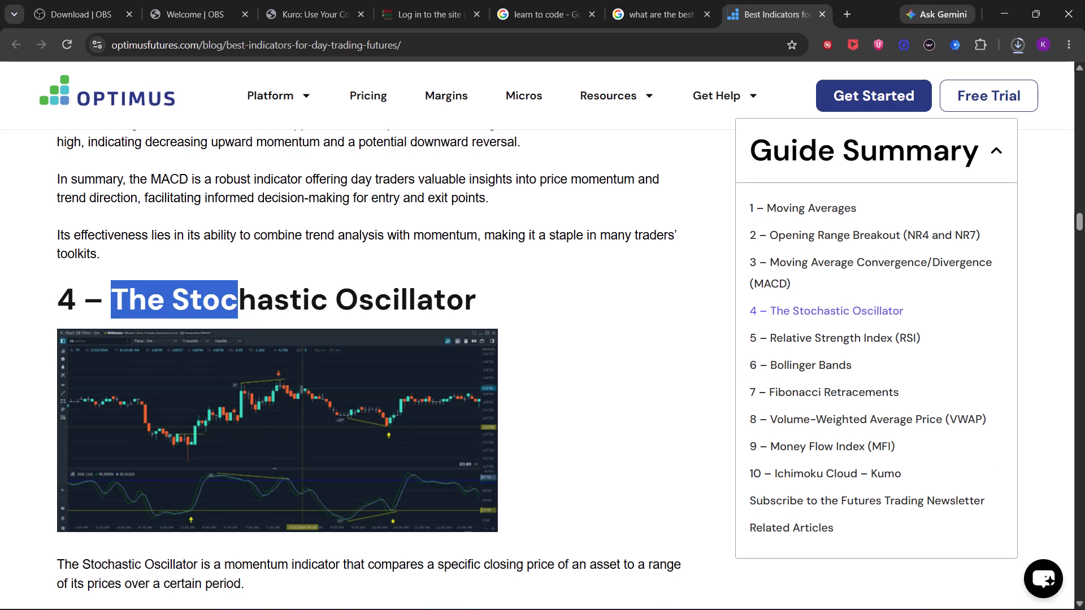
left_click_drag(239, 308, 295, 310)
key("ctrl+Insert")
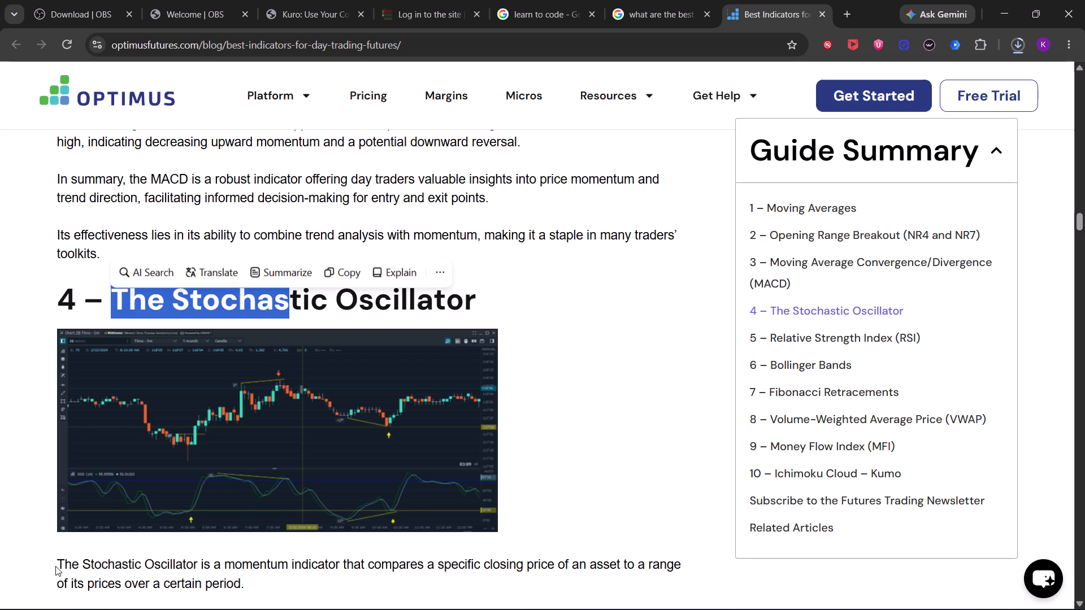
left_click_drag(84, 564, 173, 578)
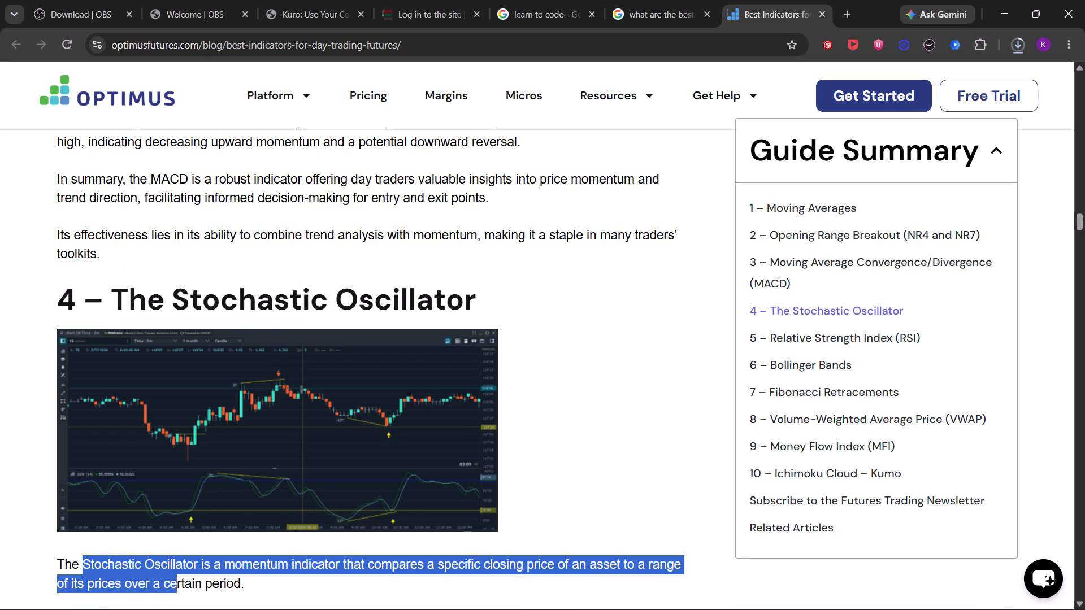
left_click_drag(173, 578, 197, 567)
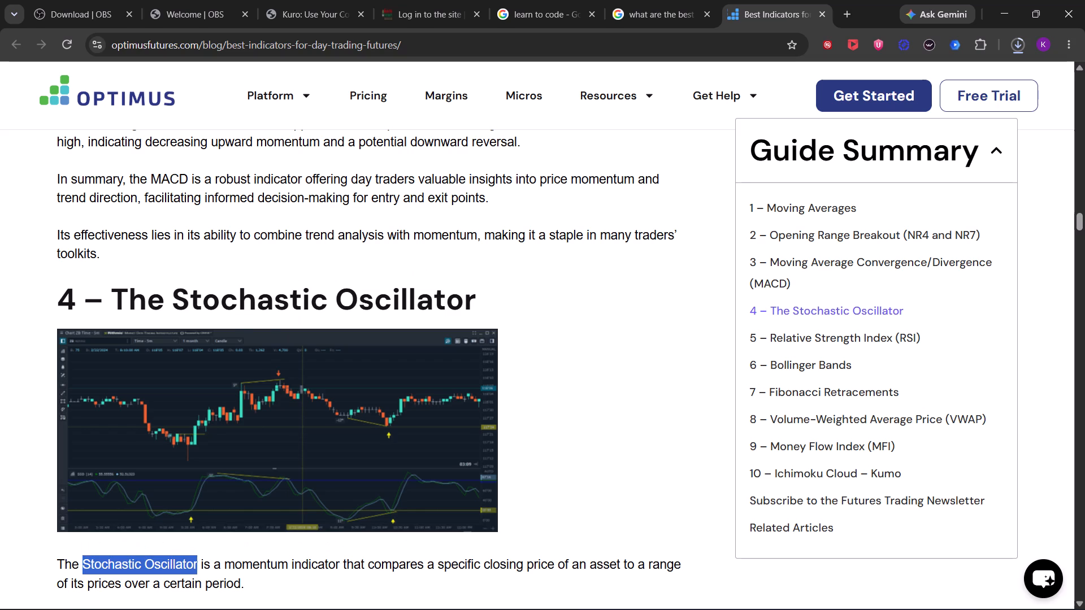
key("ctrl+c")
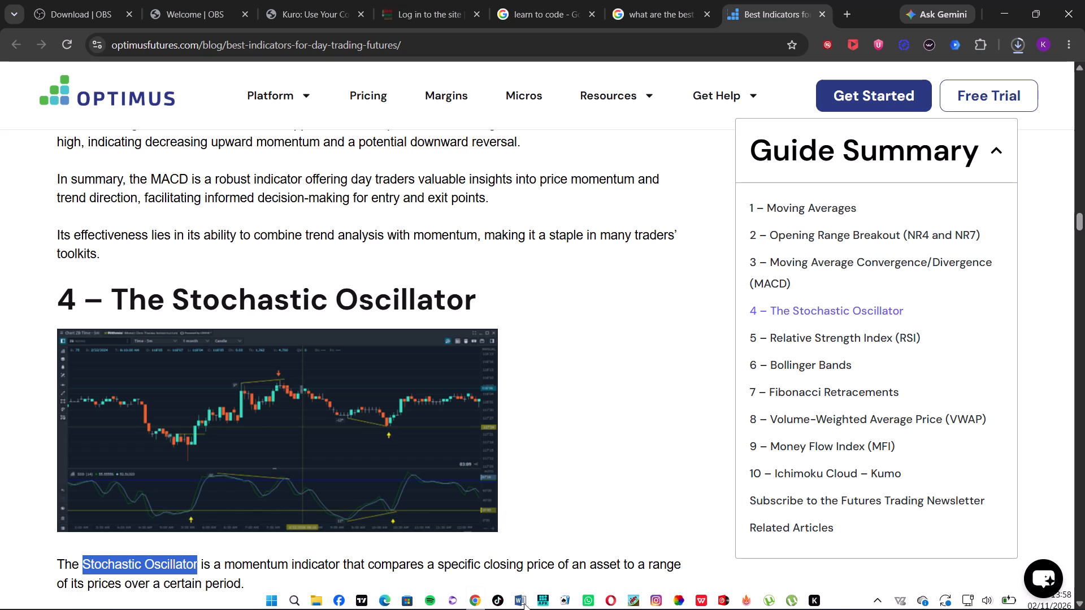
Switch to the TradingView window showing the Supercharts new tab page.
left_click(365, 588)
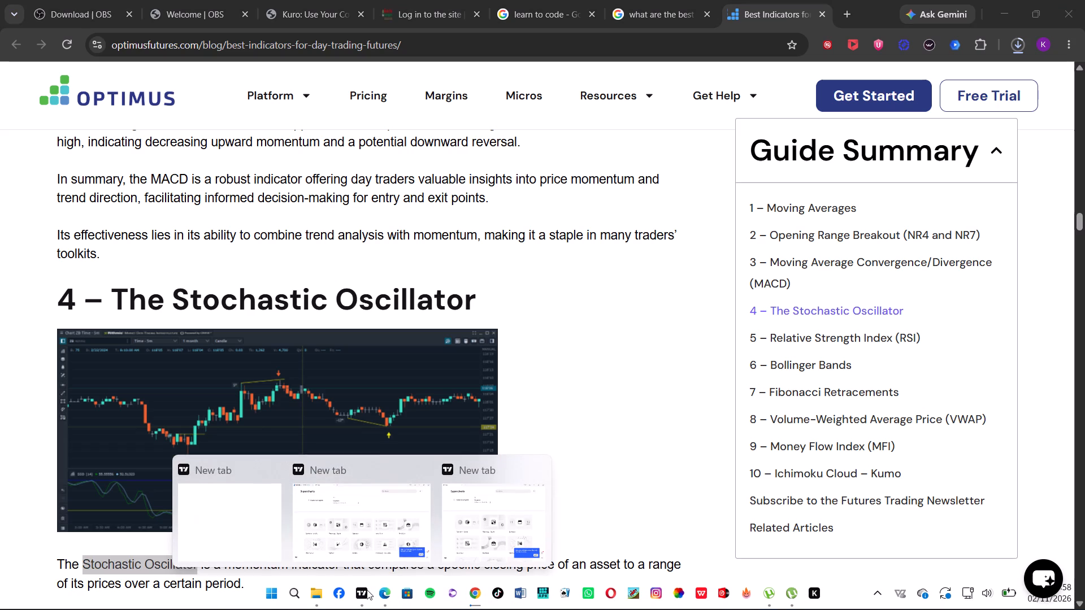
left_click(408, 519)
scroll(429, 289, "up", 2)
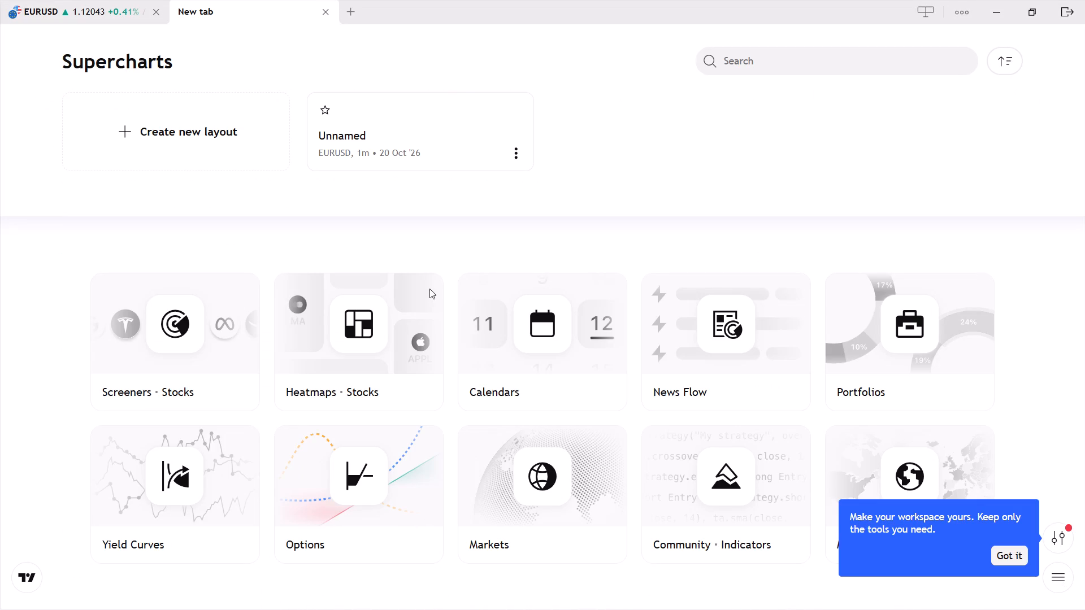
scroll(432, 289, "down", 2)
scroll(433, 290, "up", 5)
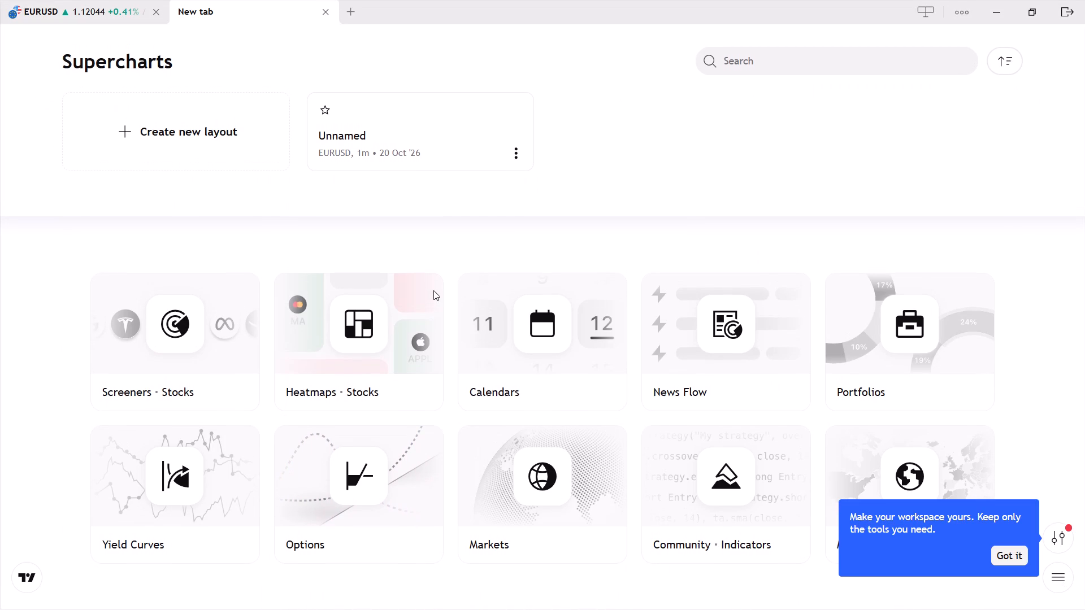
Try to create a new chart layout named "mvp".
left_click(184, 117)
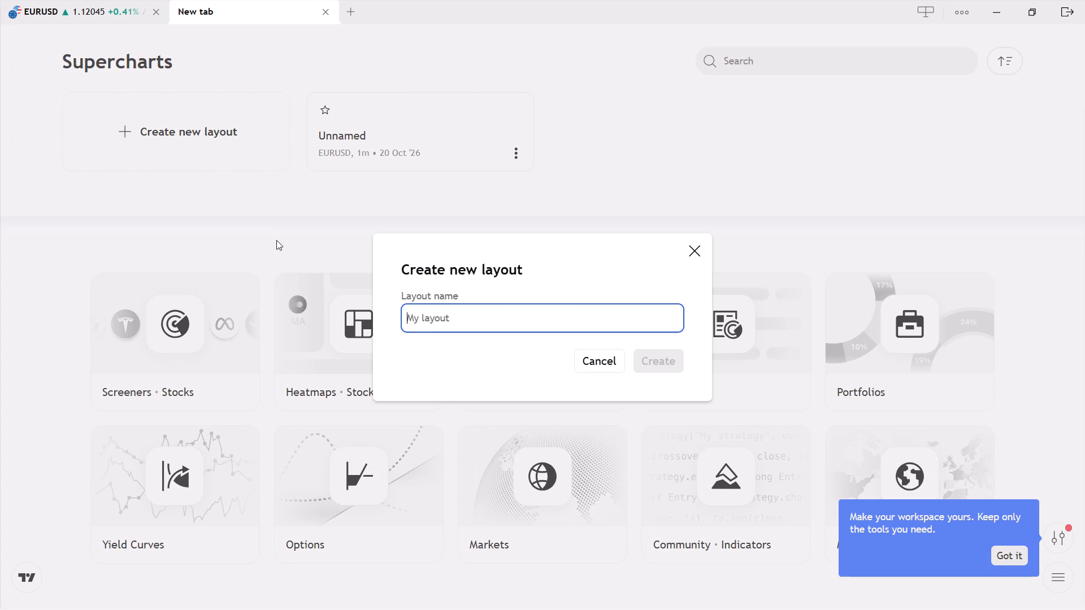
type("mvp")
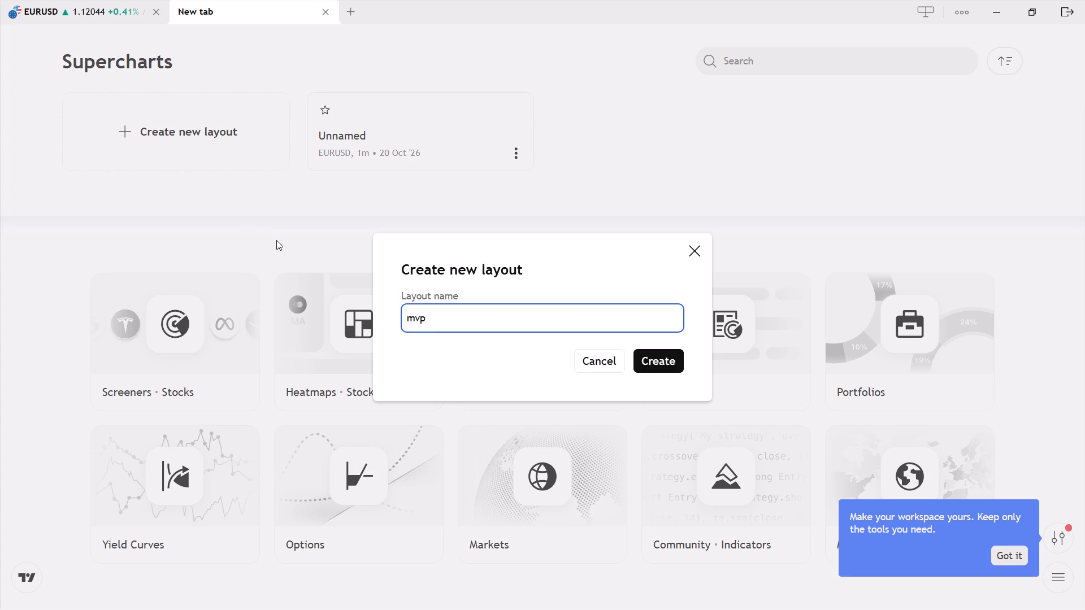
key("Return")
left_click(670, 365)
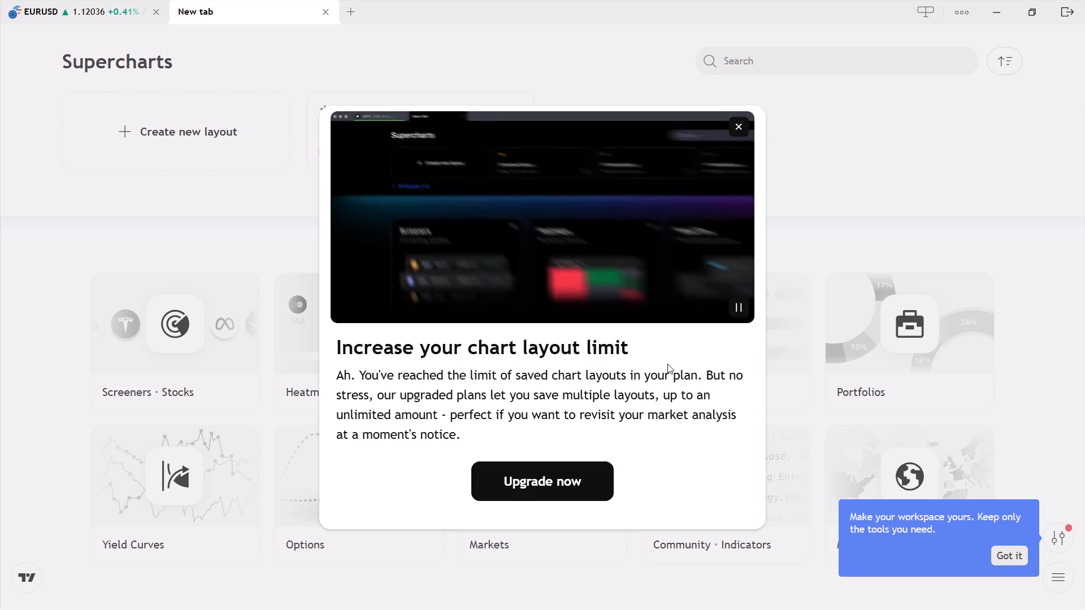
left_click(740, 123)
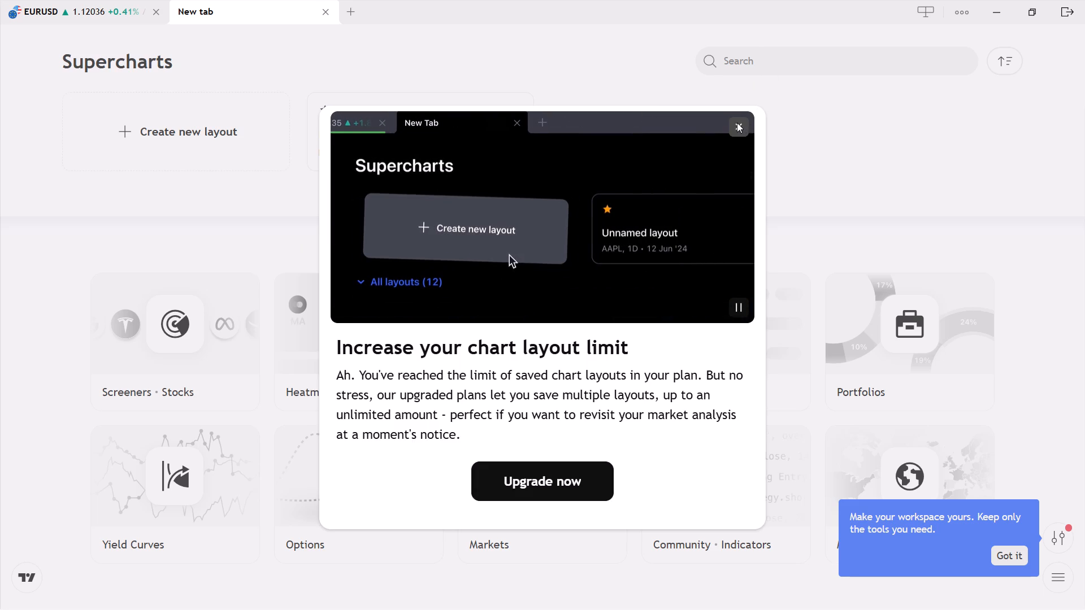
Open the saved Unnamed EURUSD 1-minute chart layout.
left_click(266, 16)
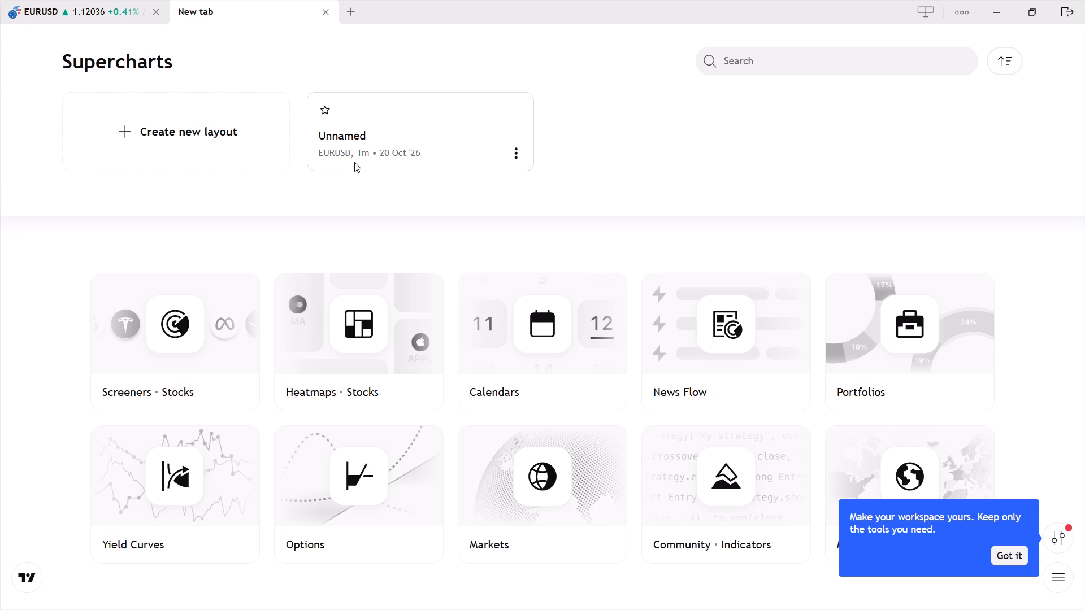
left_click_drag(355, 162, 353, 151)
left_click(353, 149)
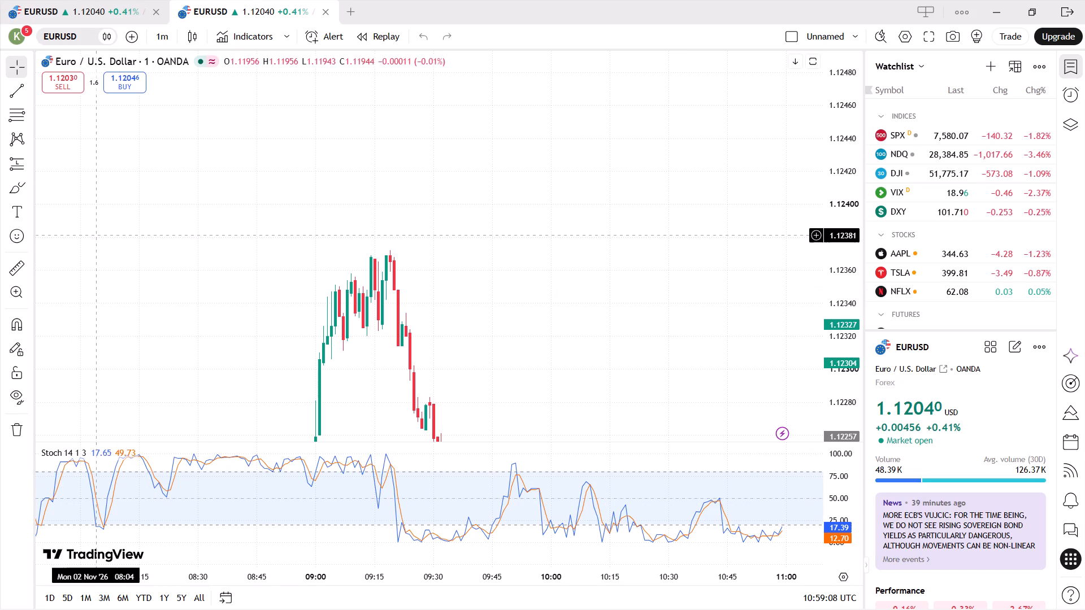
Search the indicators for the copied name "Stochastic Oscillator" and add the community script by cojwatson to the chart.
left_click(259, 41)
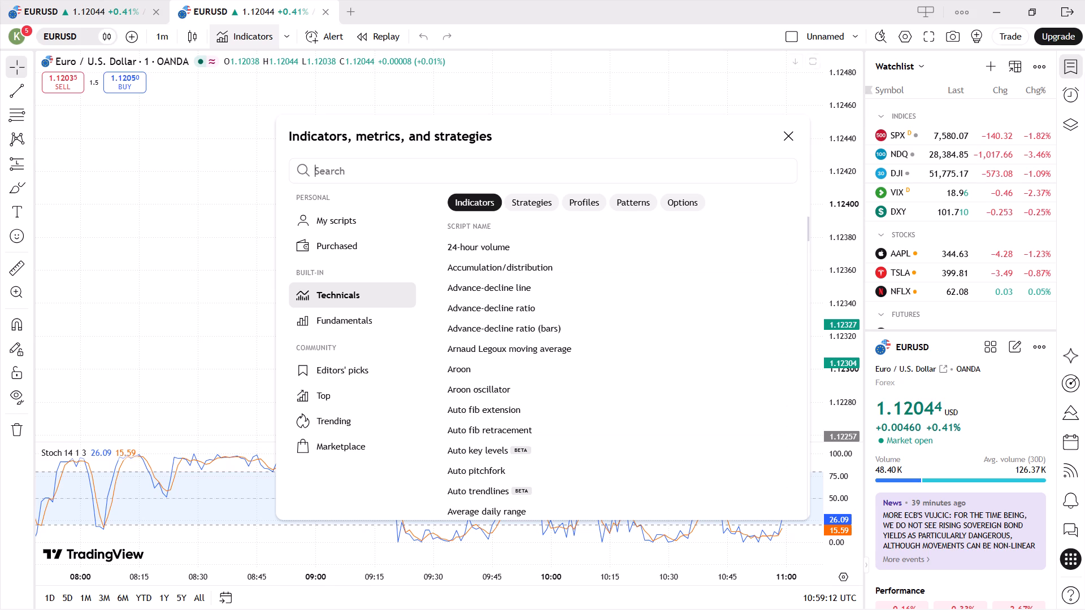
left_click(357, 167)
key("ctrl+v")
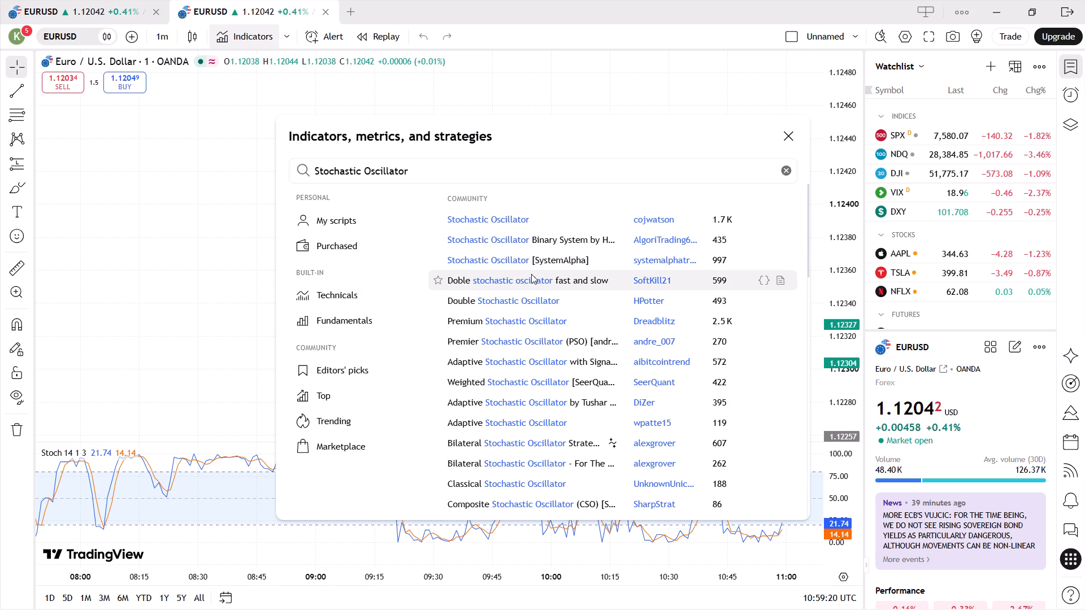
left_click(529, 220)
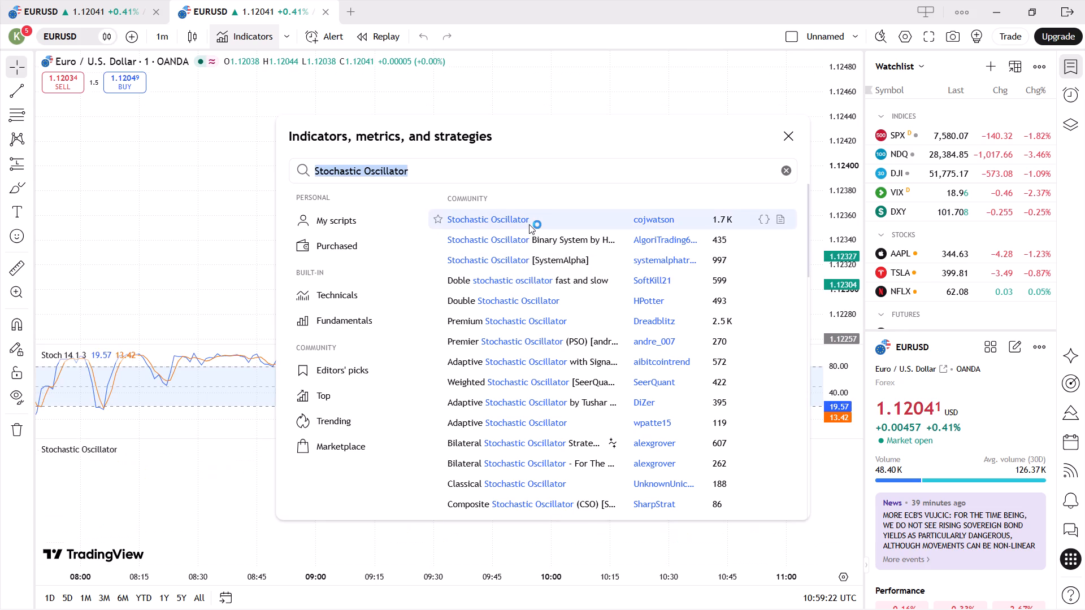
left_click(792, 141)
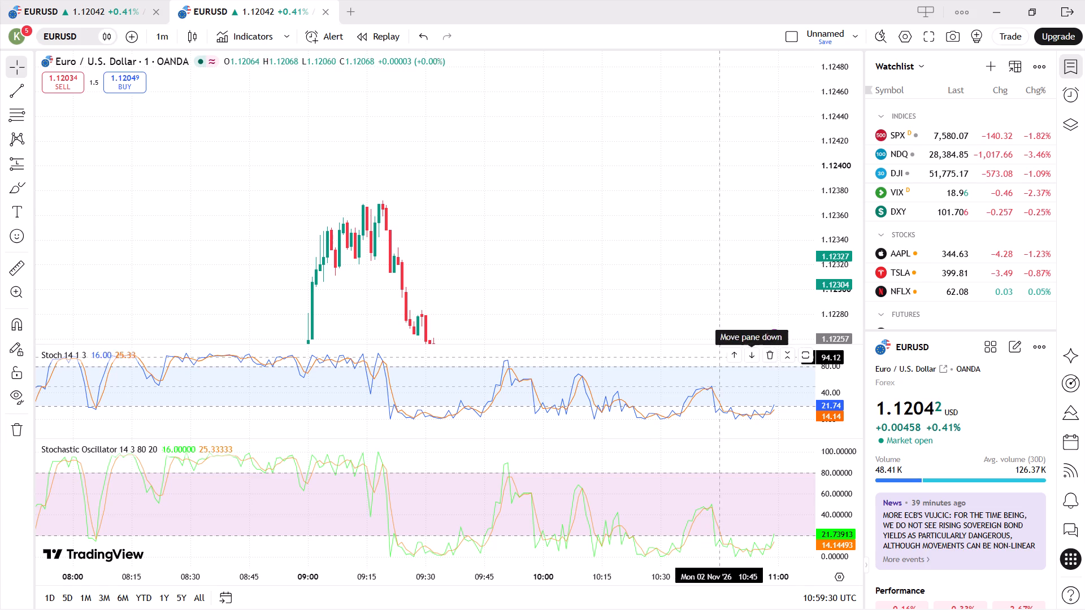
Hide the existing Stoch 14 1 3 indicator on the EURUSD chart.
right_click(433, 368)
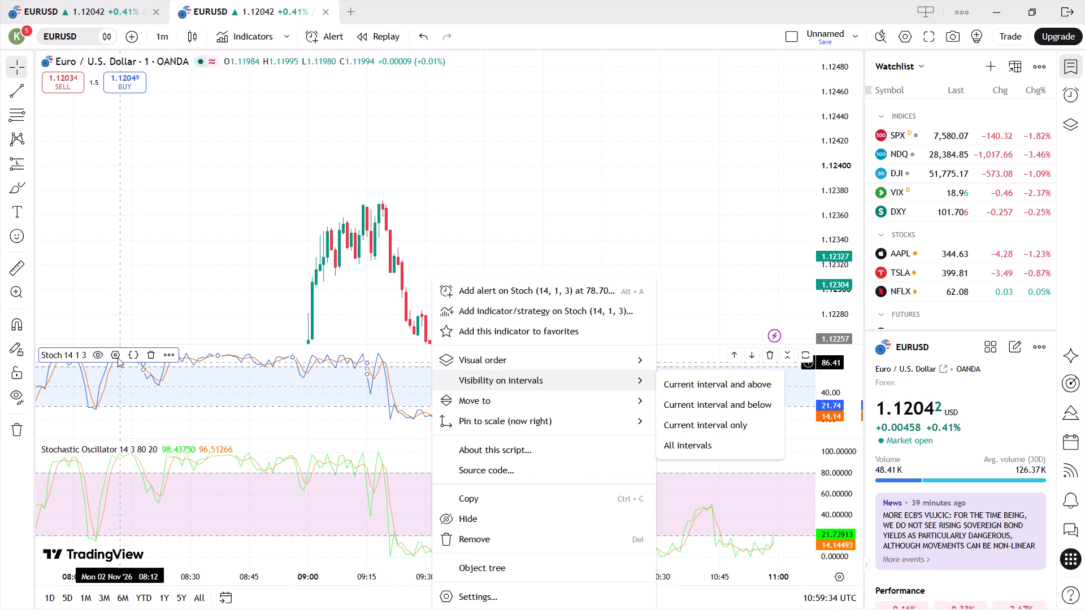
left_click(95, 352)
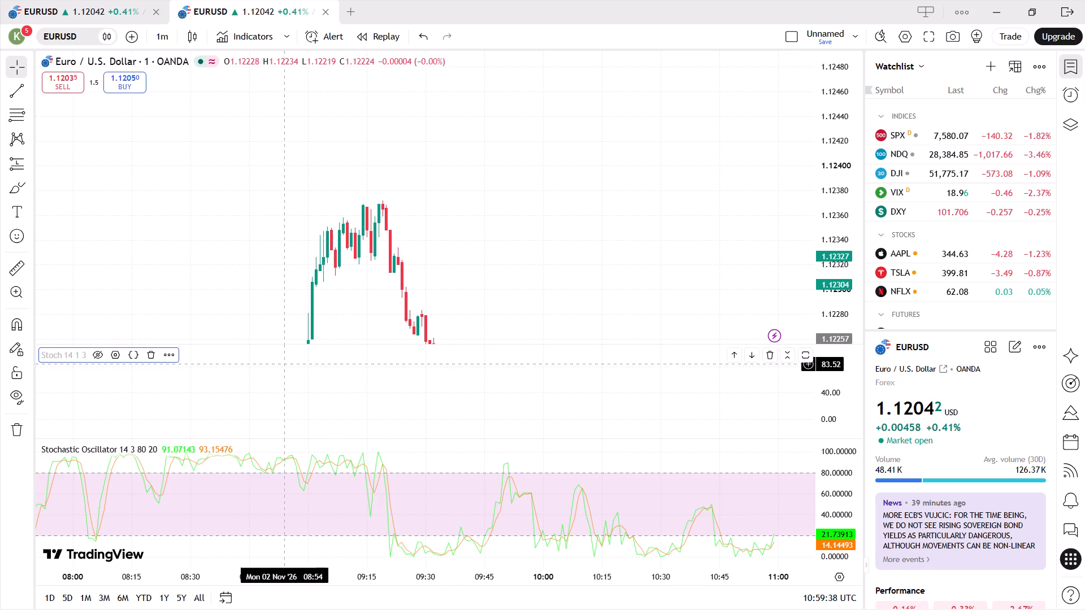
Shrink the hidden Stoch 14 1 3 pane to its minimum height, giving the price chart more room.
left_click_drag(320, 346, 323, 357)
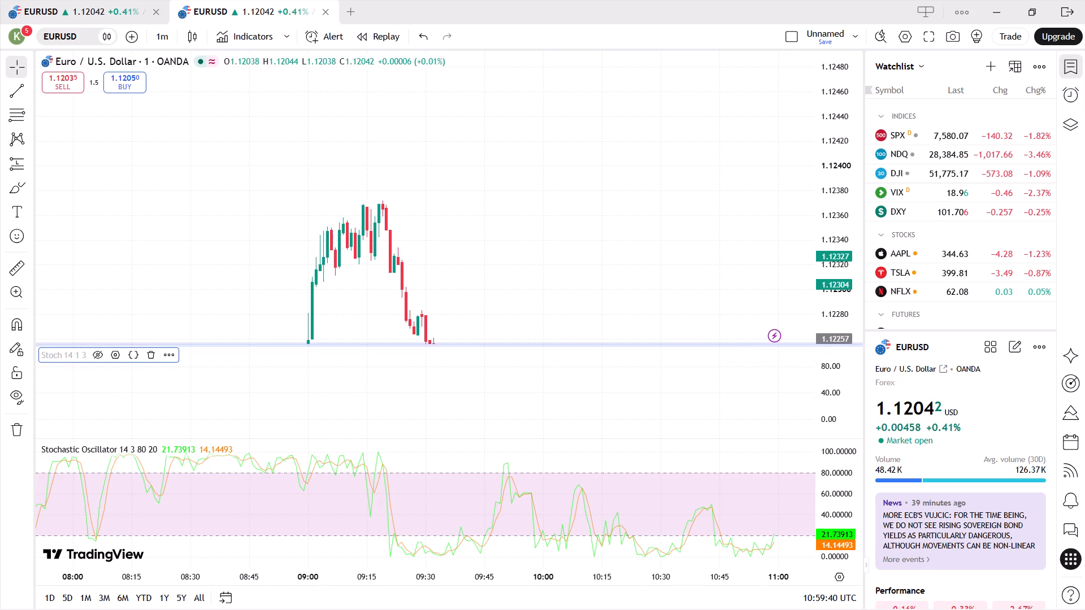
left_click_drag(323, 357, 320, 488)
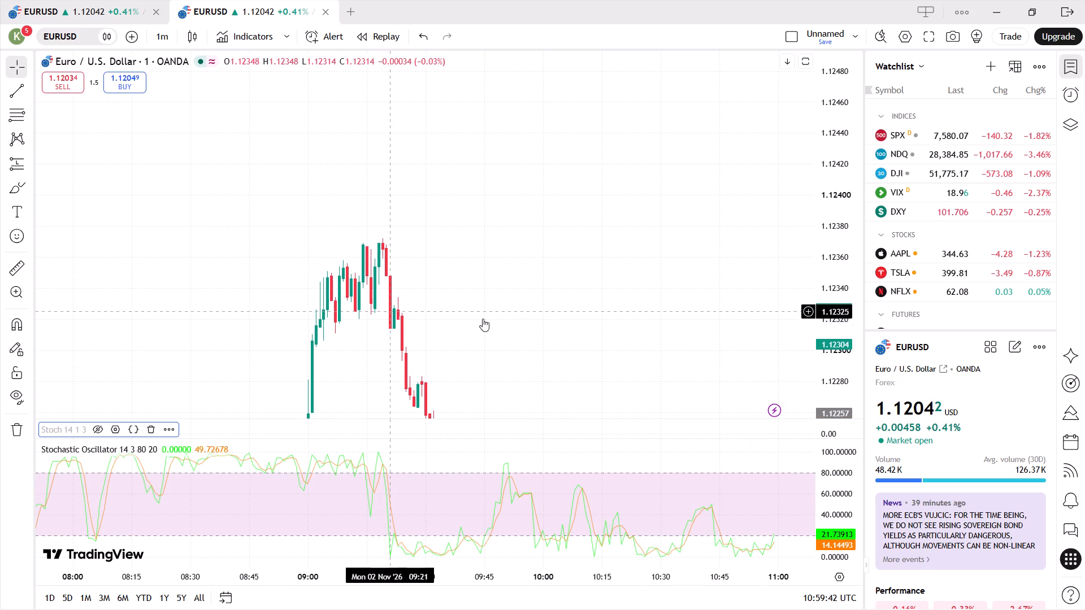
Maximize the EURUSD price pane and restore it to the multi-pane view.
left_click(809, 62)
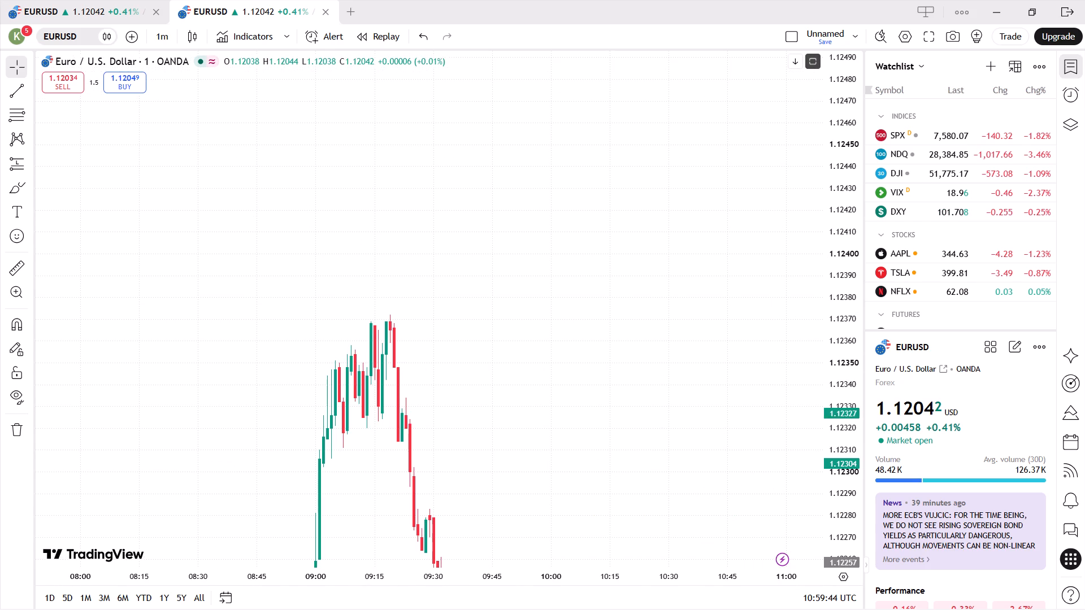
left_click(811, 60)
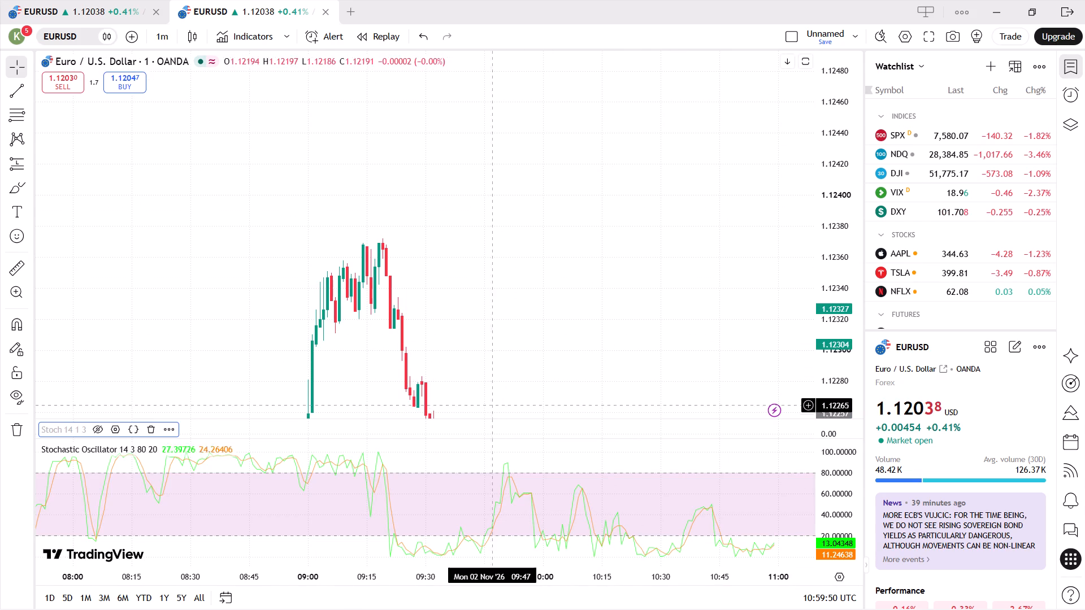
Examine the 1-minute EURUSD price swings between about 08:00 and 11:00 against the Stochastic Oscillator, rescaling the price axis.
scroll(448, 376, "down", 2)
scroll(447, 373, "up", 1)
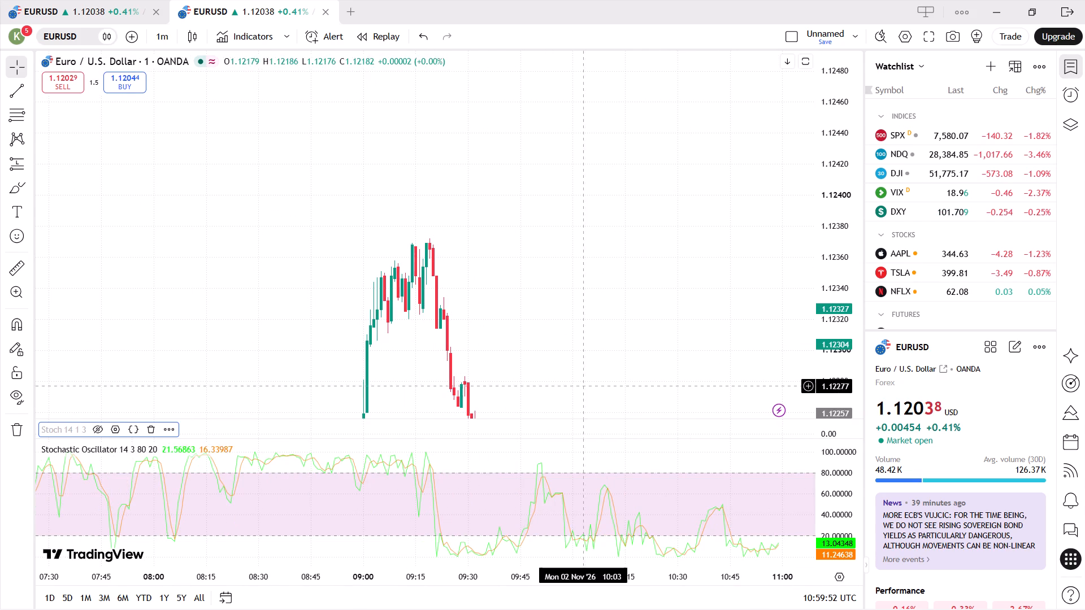
left_click_drag(848, 262, 847, 424)
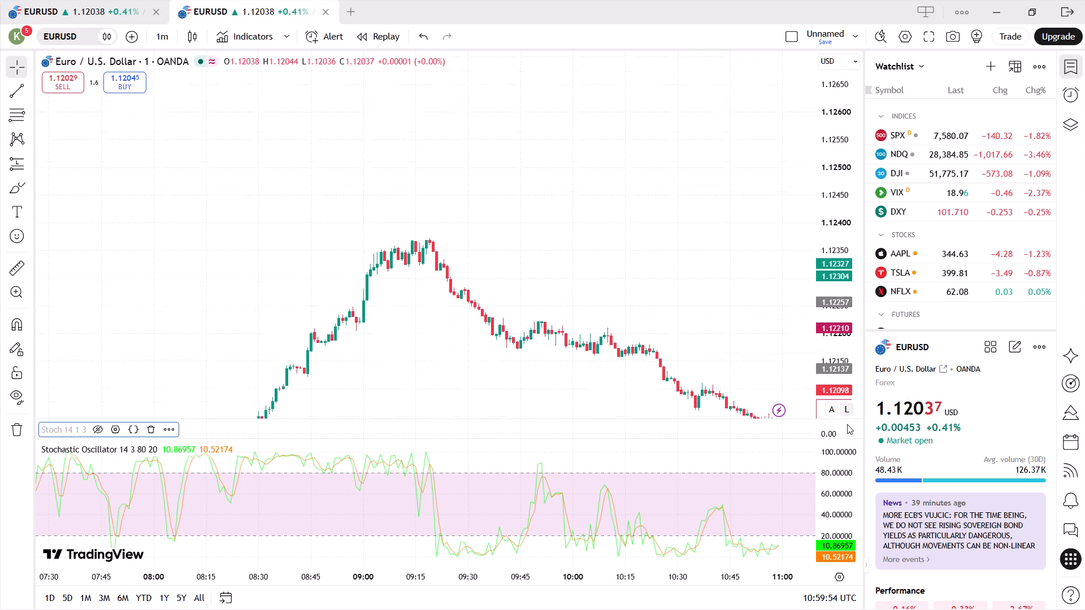
left_click_drag(847, 424, 845, 441)
left_click_drag(424, 304, 487, 306)
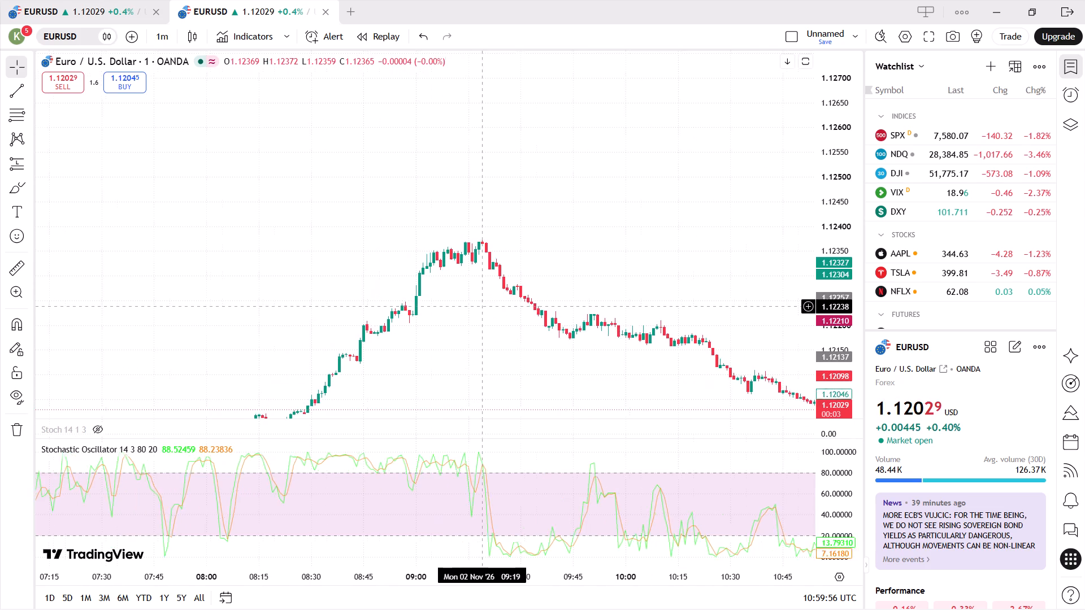
left_click_drag(487, 306, 483, 305)
left_click_drag(429, 341, 461, 341)
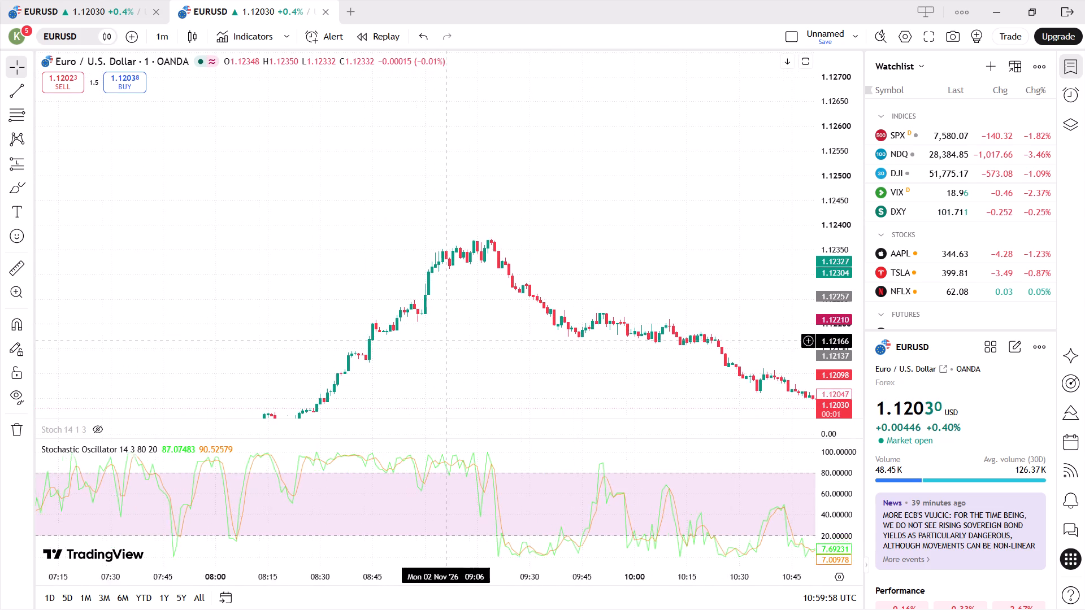
left_click_drag(461, 341, 476, 341)
scroll(476, 341, "down", 2)
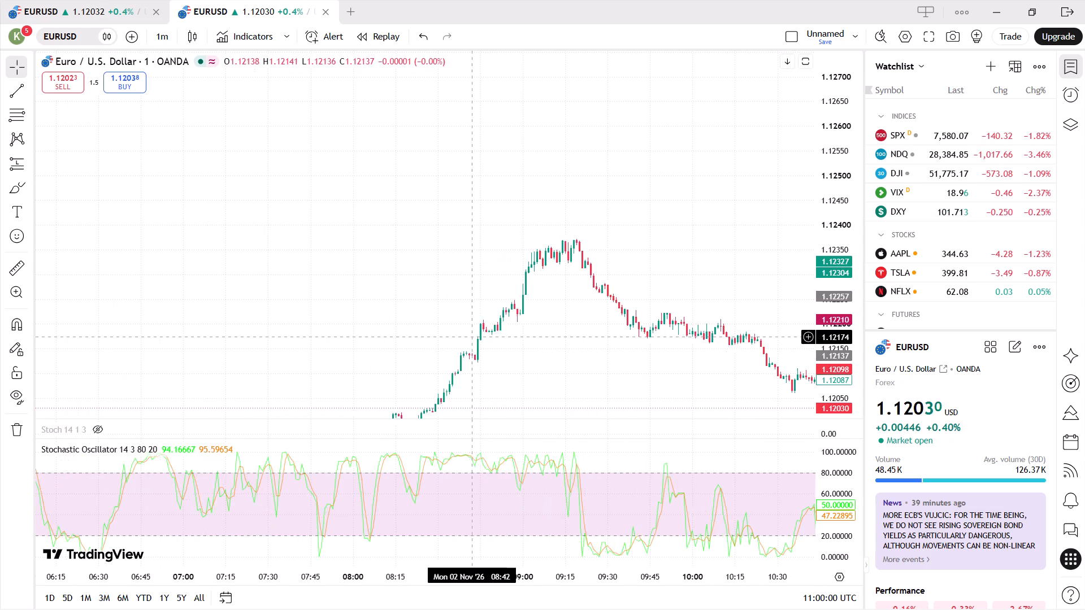
scroll(473, 337, "down", 1)
scroll(473, 337, "up", 7)
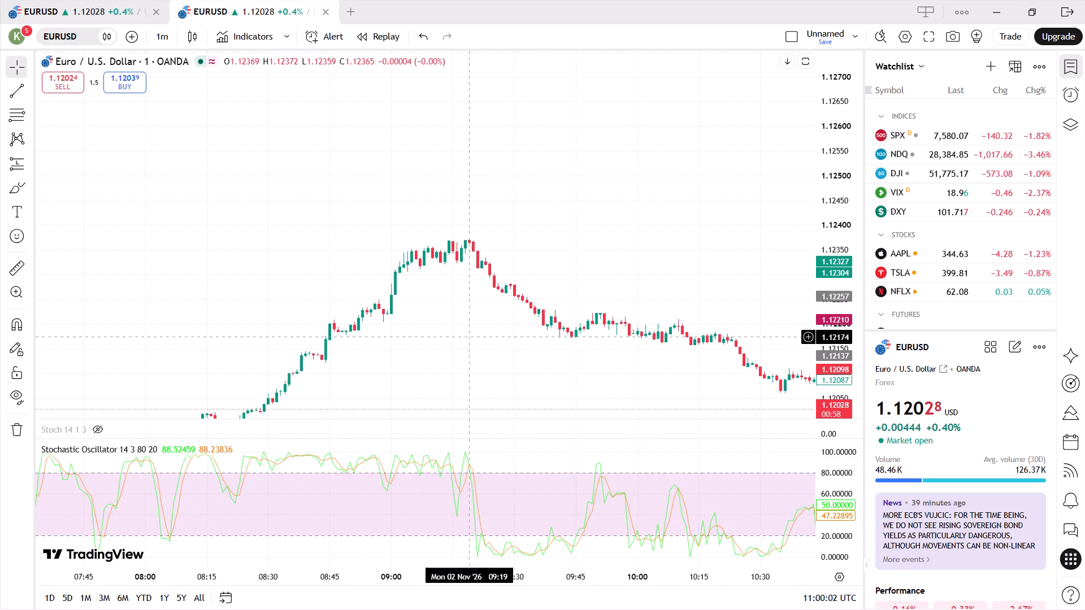
left_click_drag(834, 306, 820, 167)
left_click_drag(833, 314, 821, 194)
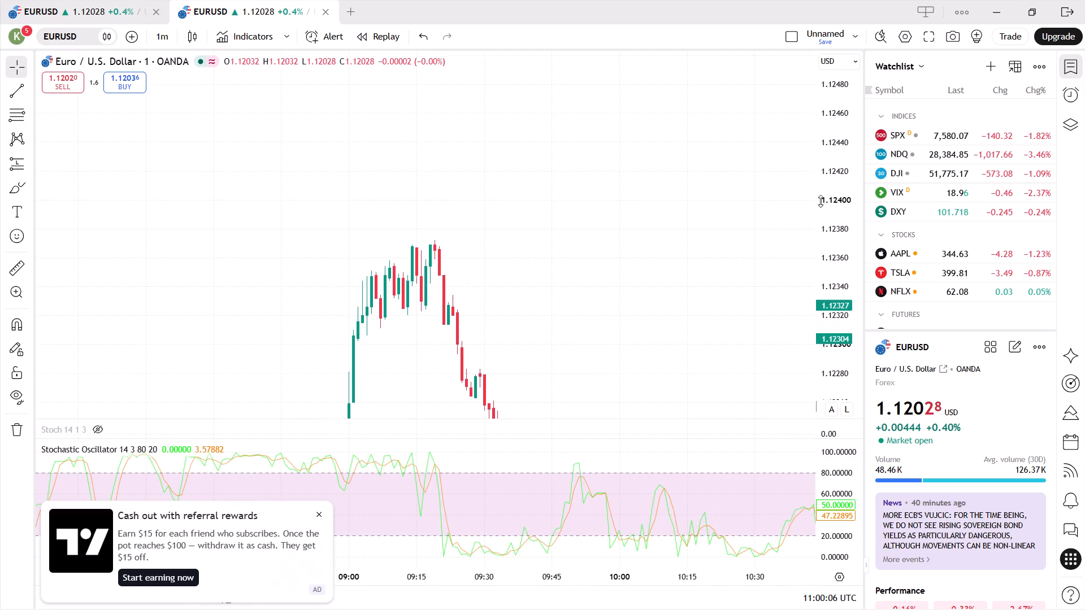
left_click_drag(835, 297, 835, 203)
left_click_drag(601, 334, 672, 334)
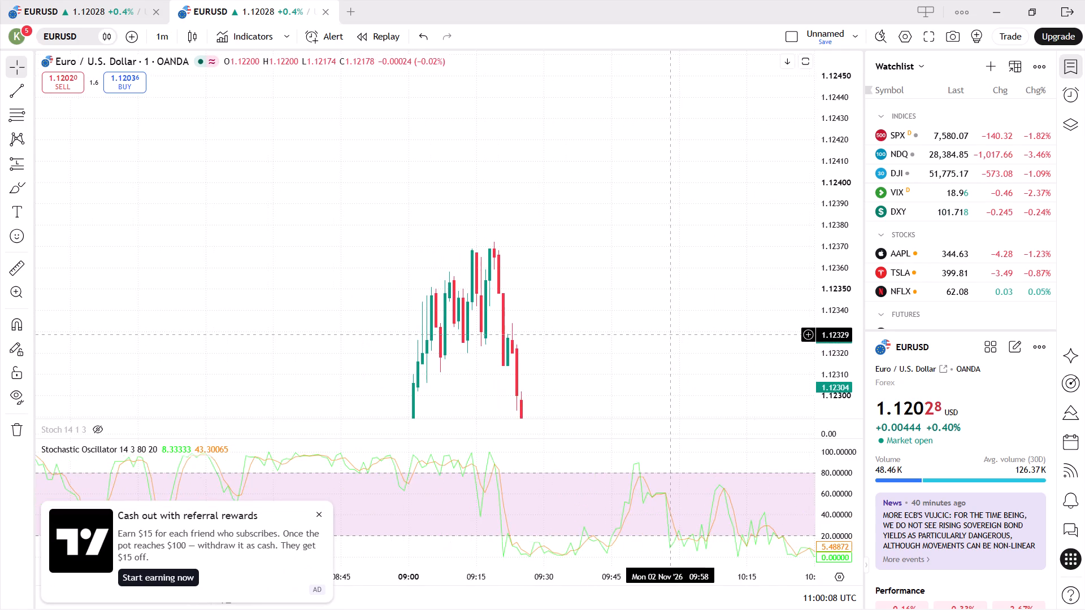
left_click_drag(672, 334, 532, 157)
left_click_drag(581, 255, 581, 245)
scroll(581, 245, "down", 4)
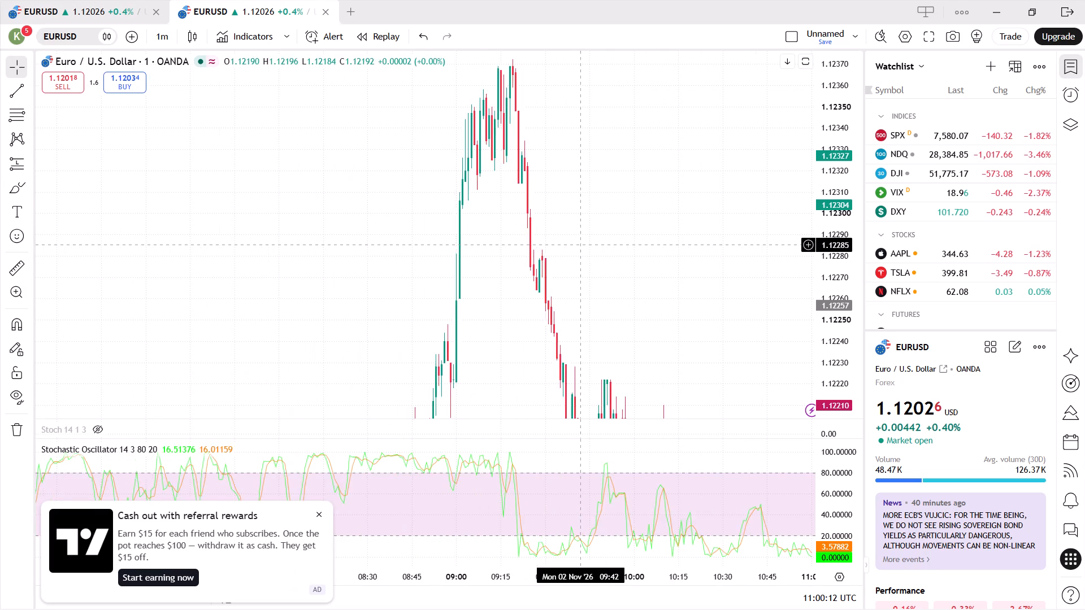
scroll(581, 245, "up", 6)
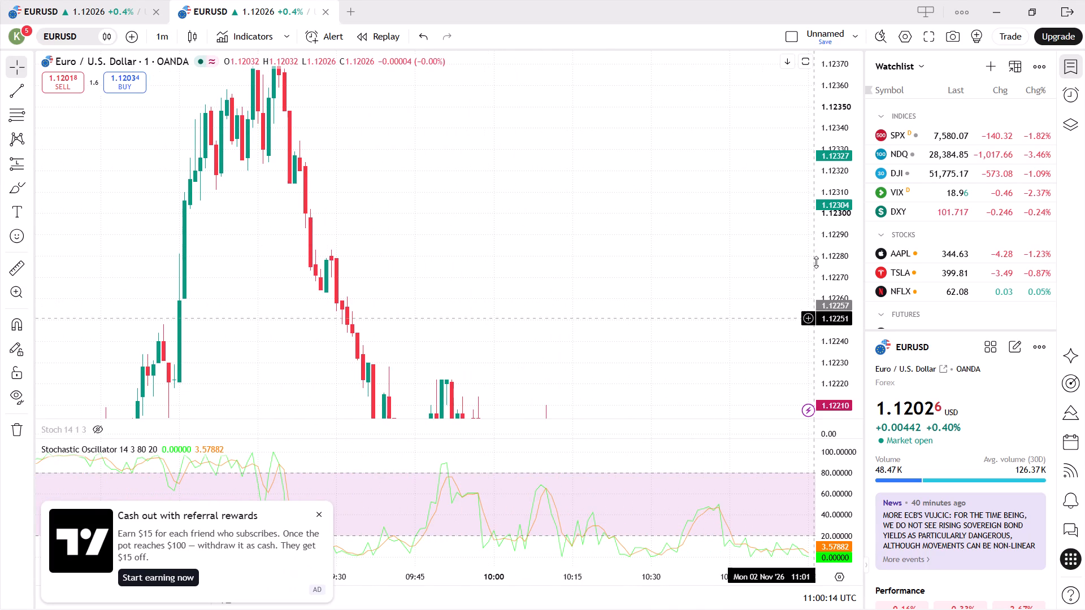
left_click_drag(839, 237, 836, 385)
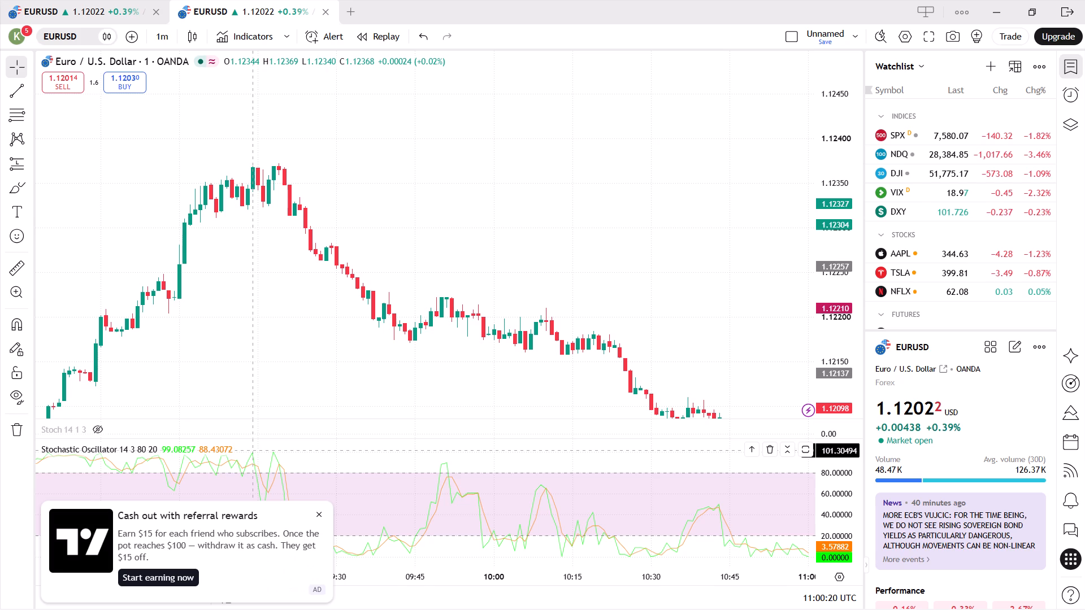
Change the EURUSD chart interval to 15 minutes.
left_click(144, 60)
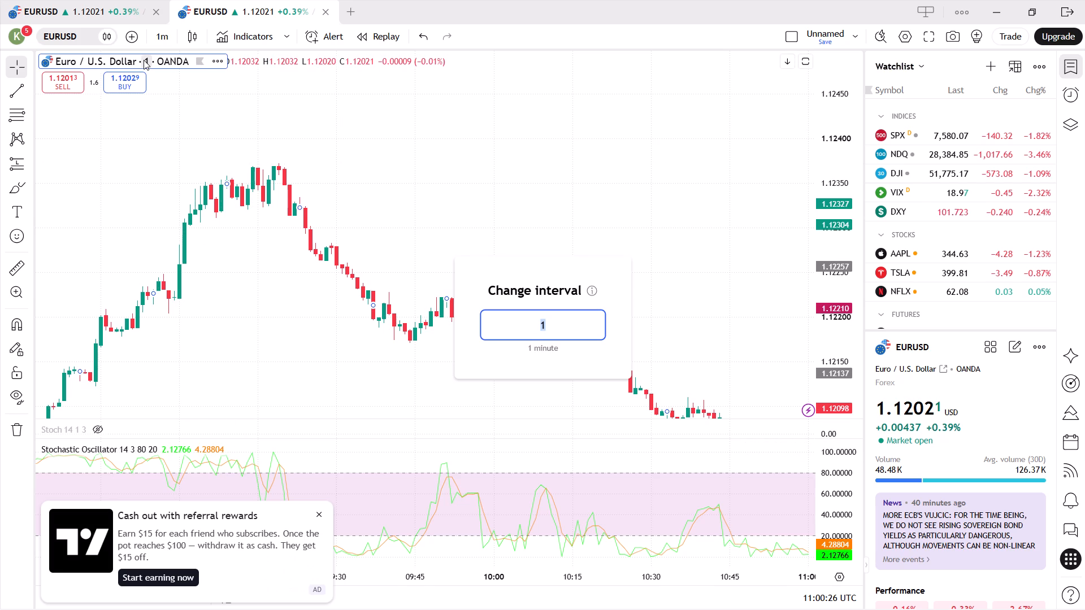
type("15")
key("Return")
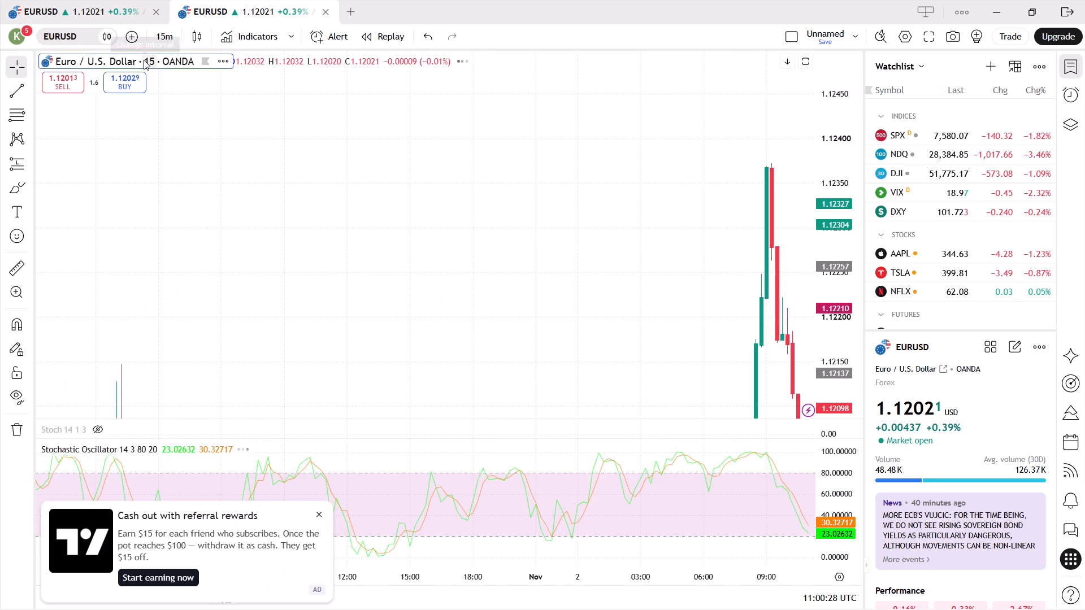
Draw a falling trend line above the 30 Oct price highs, from about 1.11735 at 15:00 to about 1.11706 at 20:45.
left_click_drag(648, 364, 586, 306)
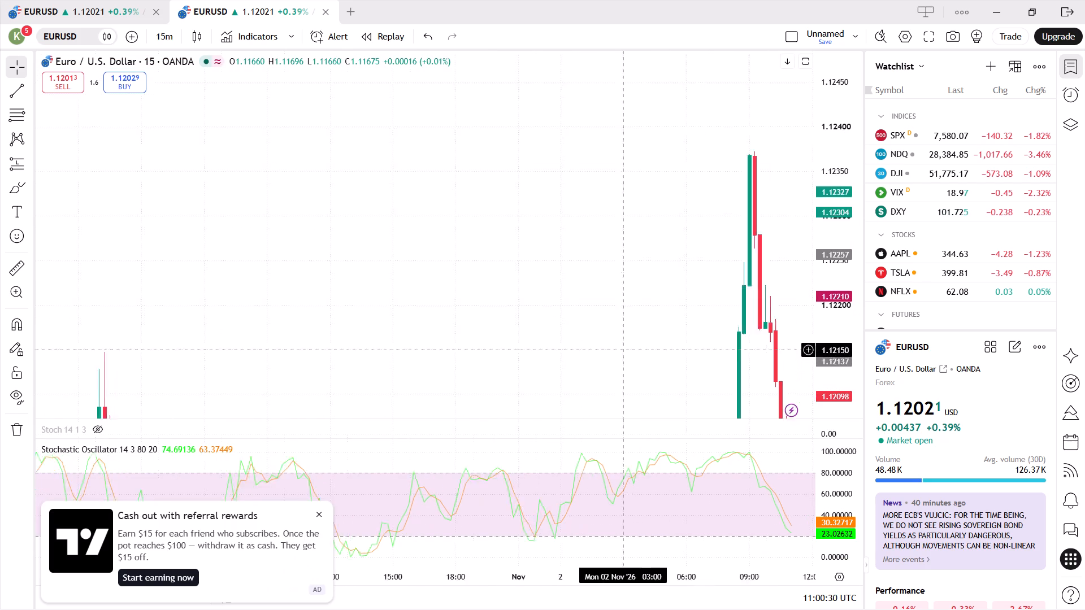
left_click_drag(586, 306, 459, 160)
scroll(568, 298, "down", 2)
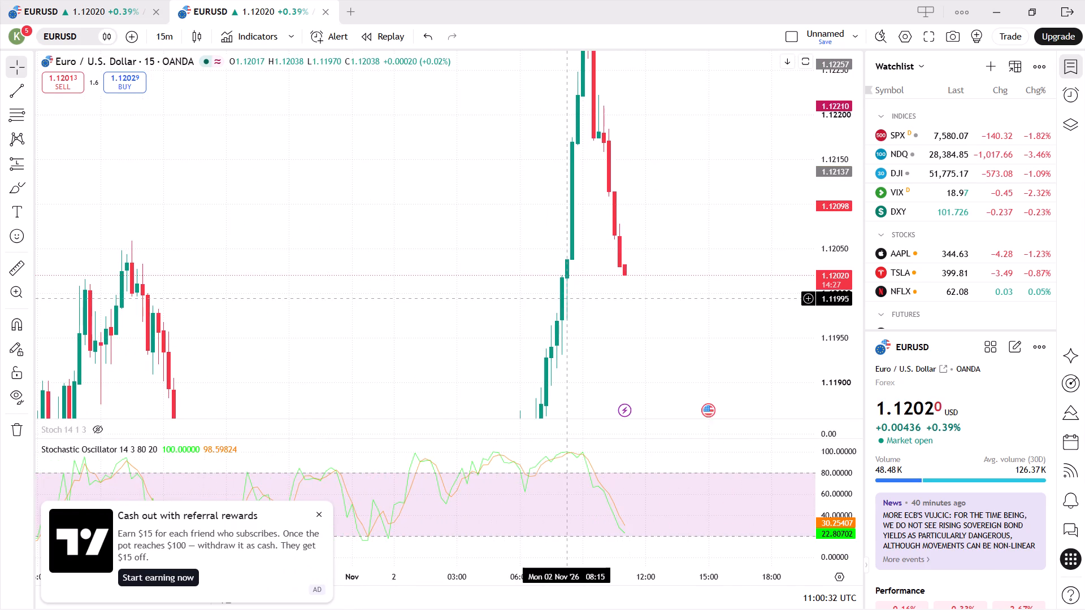
scroll(569, 299, "down", 1)
left_click_drag(835, 223, 849, 350)
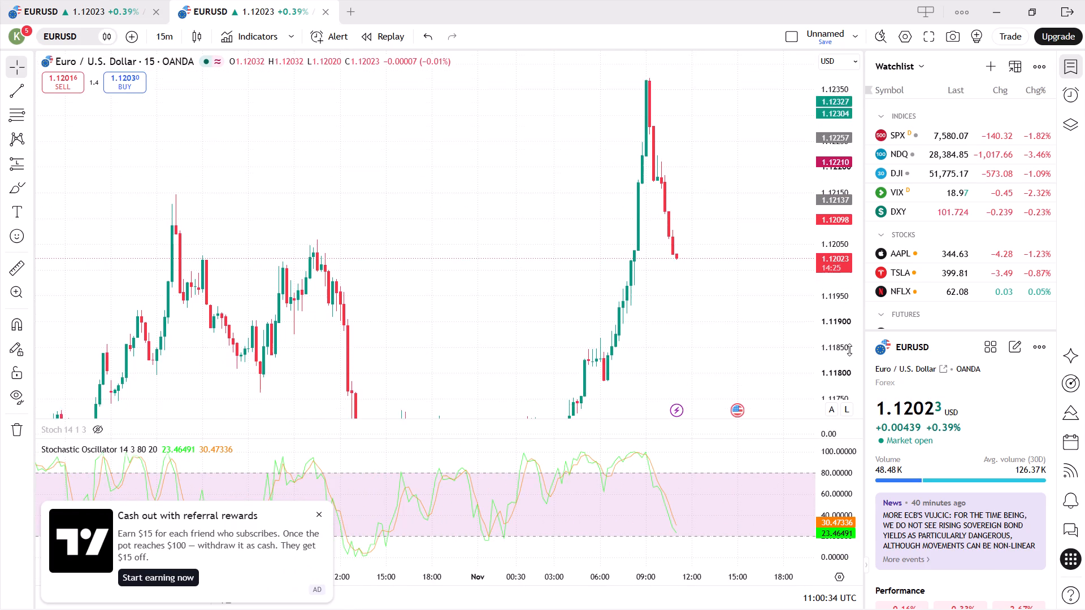
left_click_drag(849, 350, 850, 361)
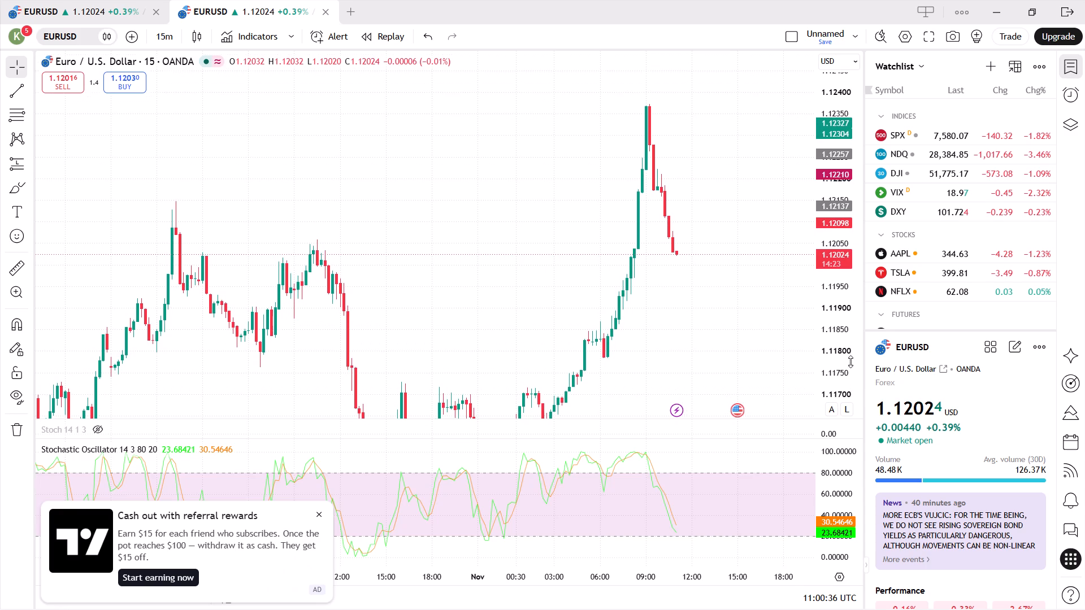
left_click_drag(850, 361, 842, 360)
left_click_drag(609, 326, 623, 298)
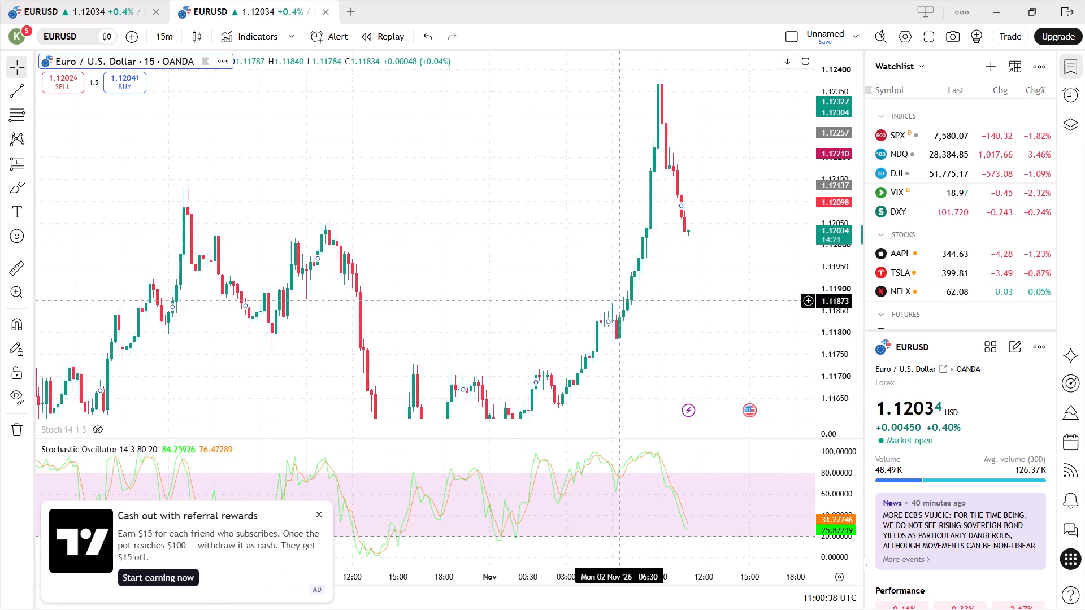
left_click_drag(623, 298, 641, 207)
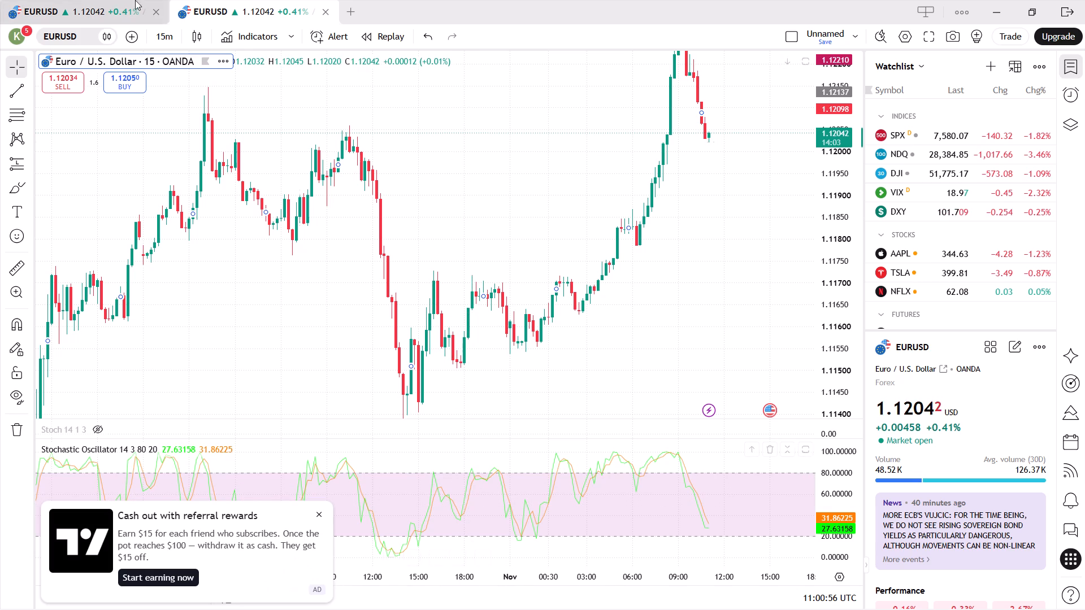
left_click(20, 89)
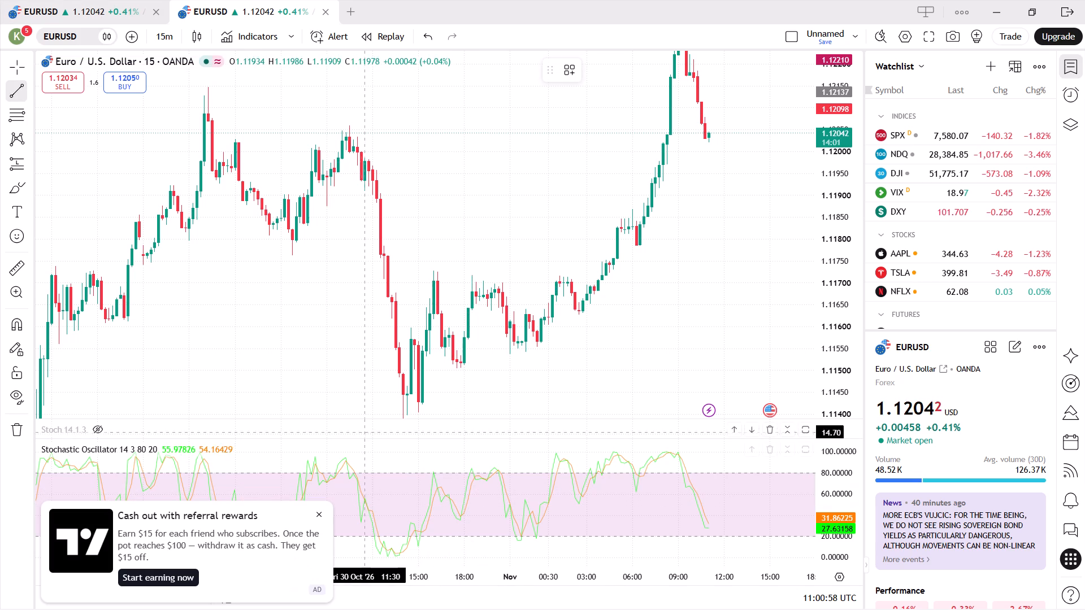
left_click_drag(420, 268, 431, 272)
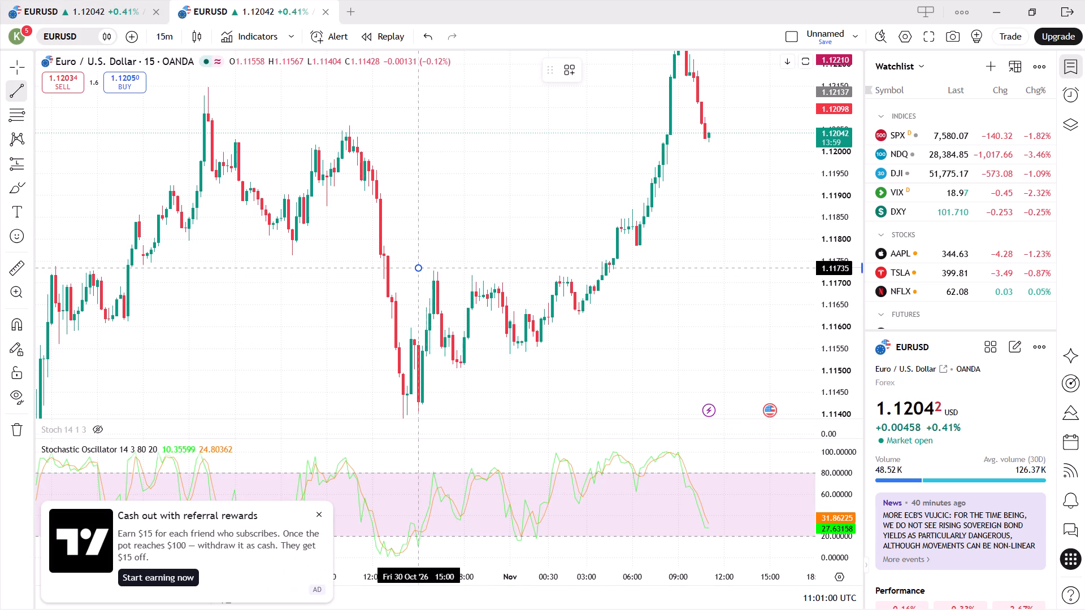
left_click_drag(431, 272, 513, 281)
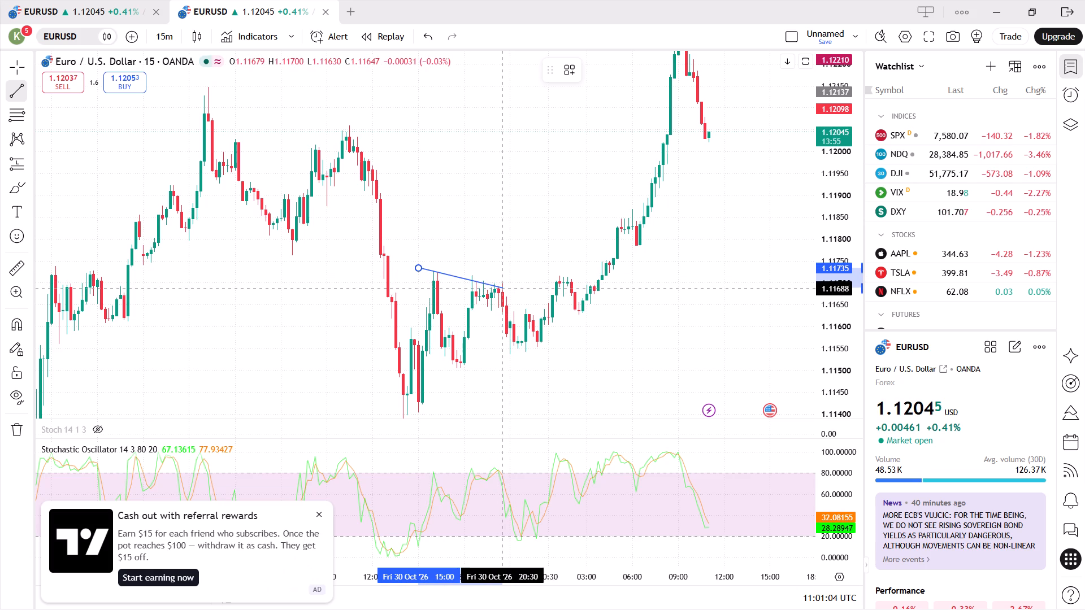
left_click(507, 280)
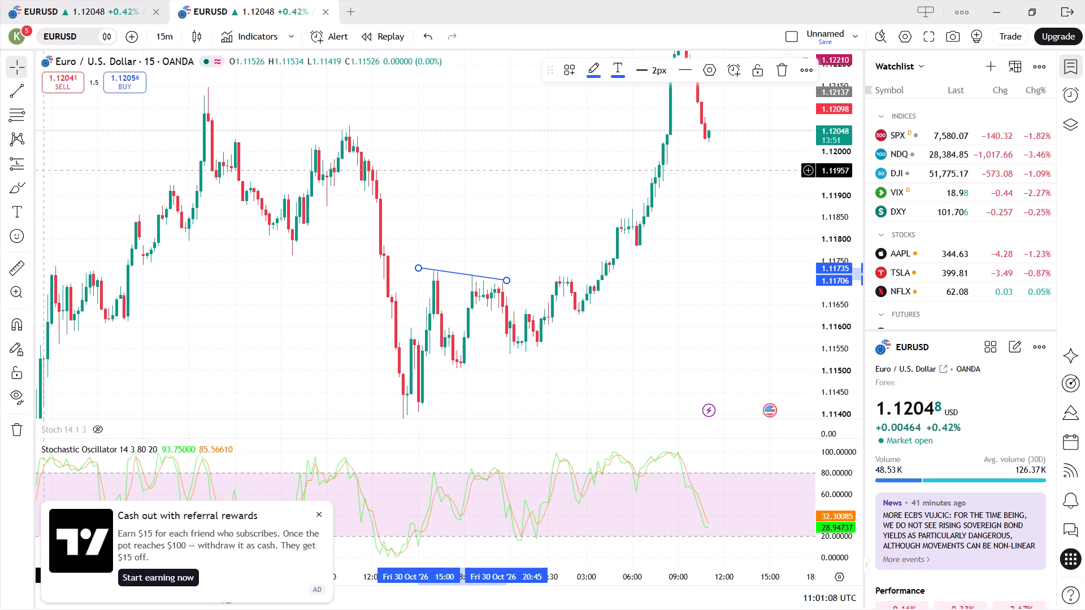
Draw a rising trend line over the Stochastic Oscillator peaks, from about 79 at 30 Oct 14:00 to about 85.6 at 20:30.
left_click(17, 88)
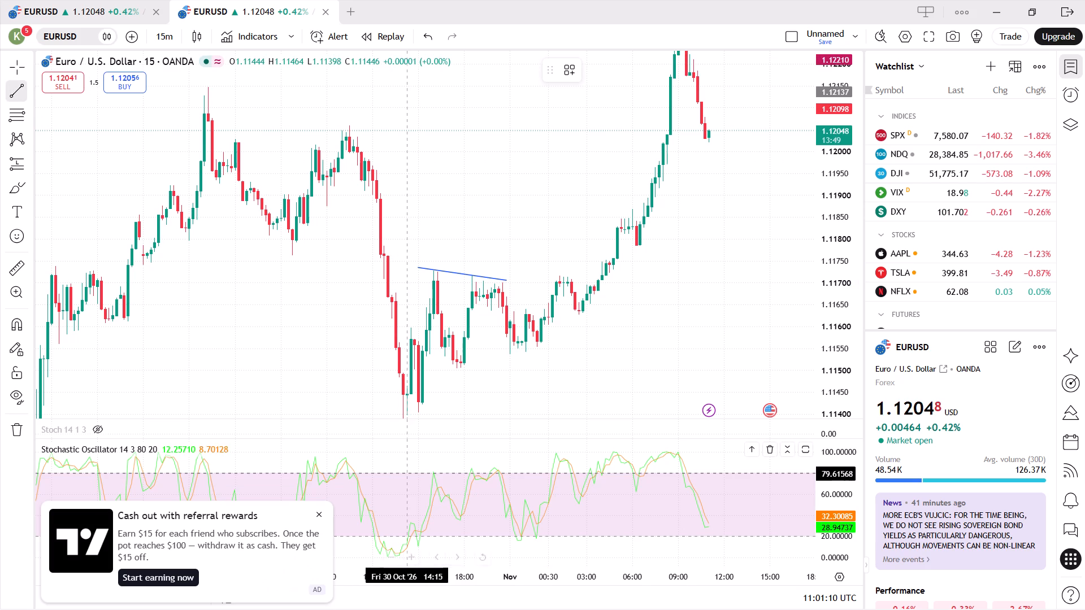
left_click_drag(403, 474, 467, 473)
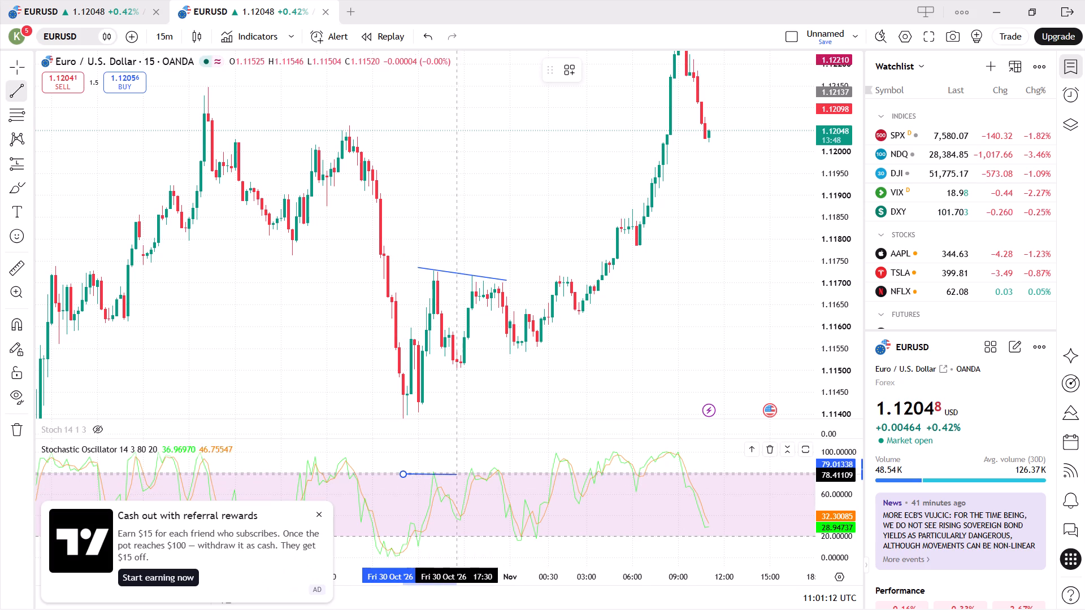
left_click_drag(467, 473, 501, 466)
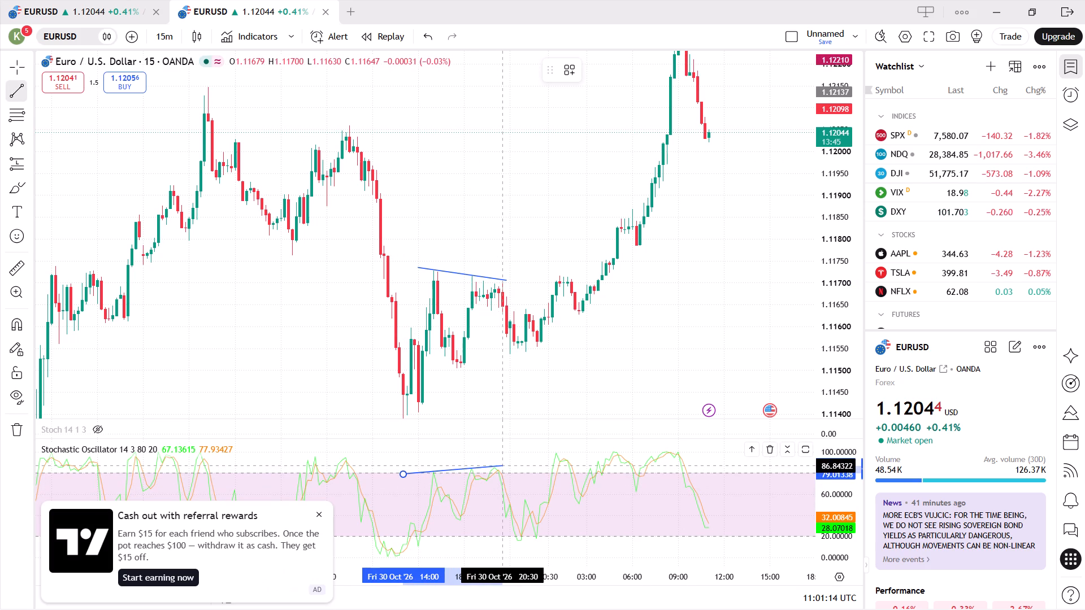
left_click_drag(501, 466, 501, 467)
left_click(501, 467)
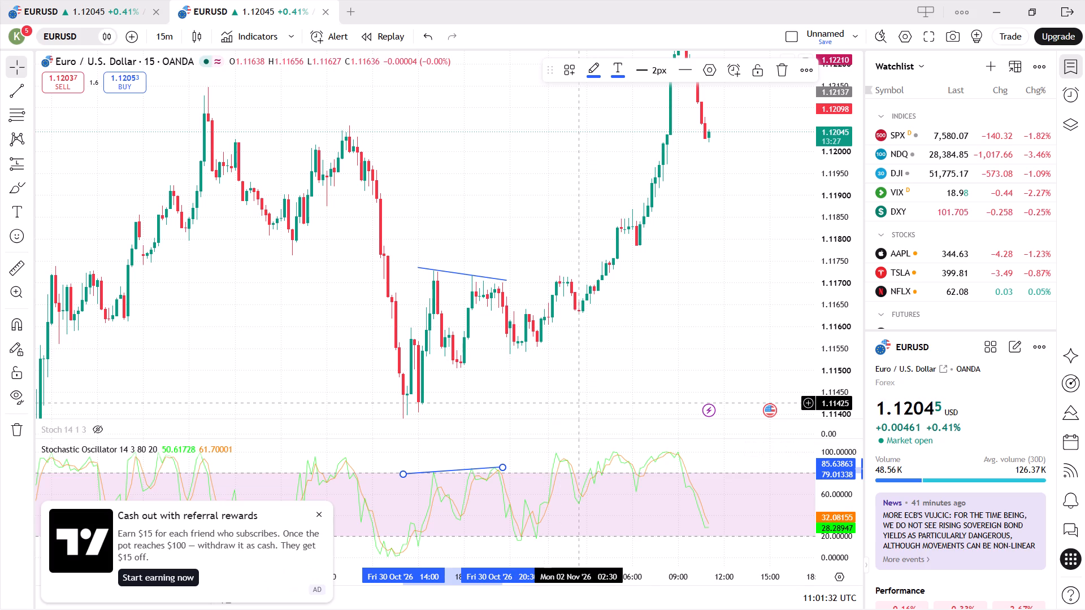
Change the EURUSD chart interval to 1 minute.
scroll(577, 403, "down", 1)
scroll(577, 403, "up", 2)
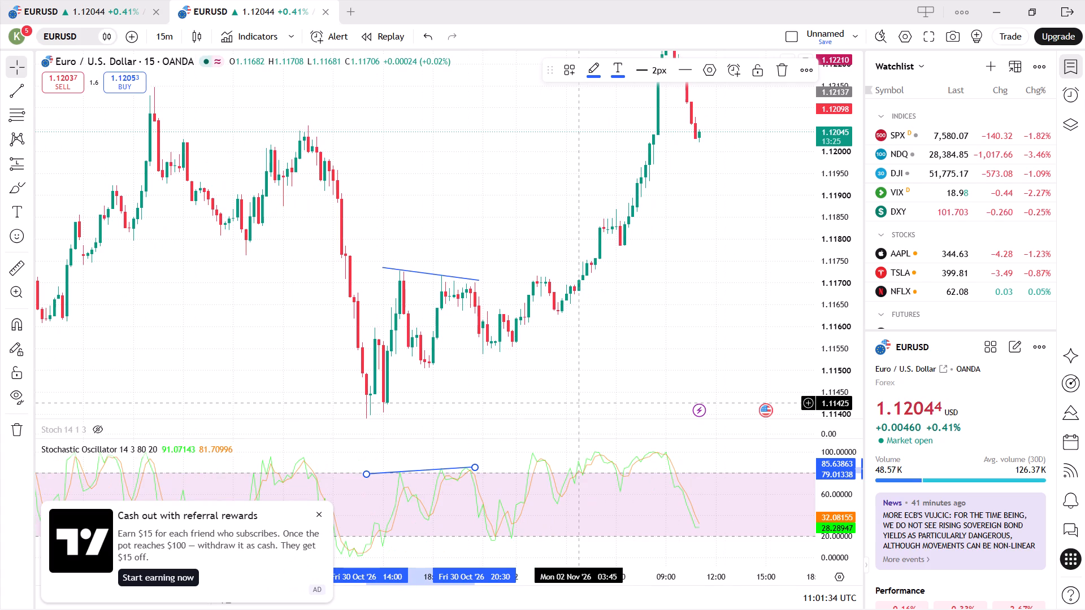
left_click(150, 58)
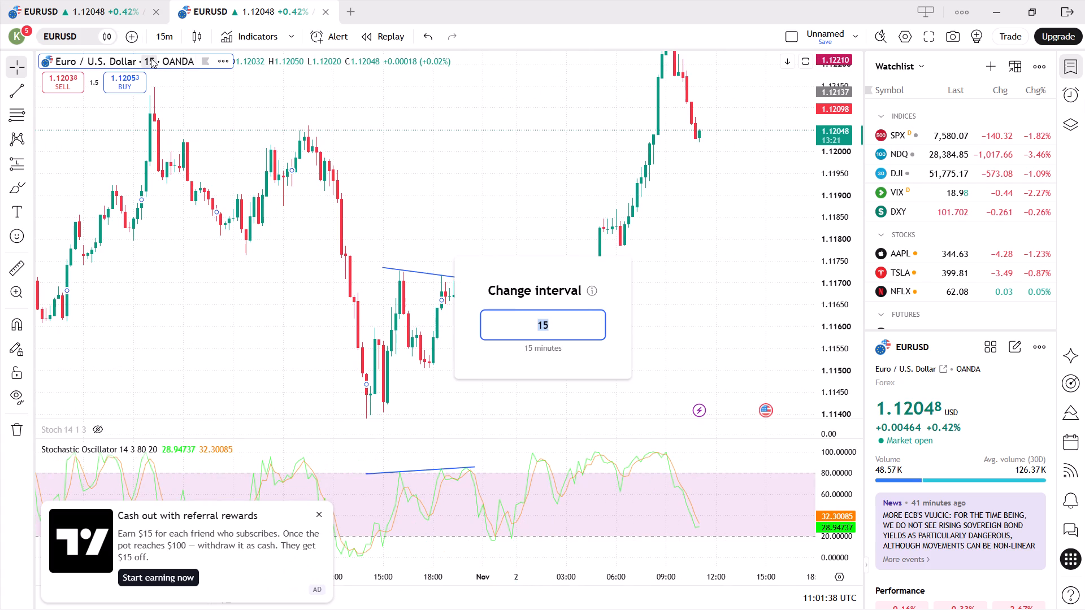
key("1")
key("Return")
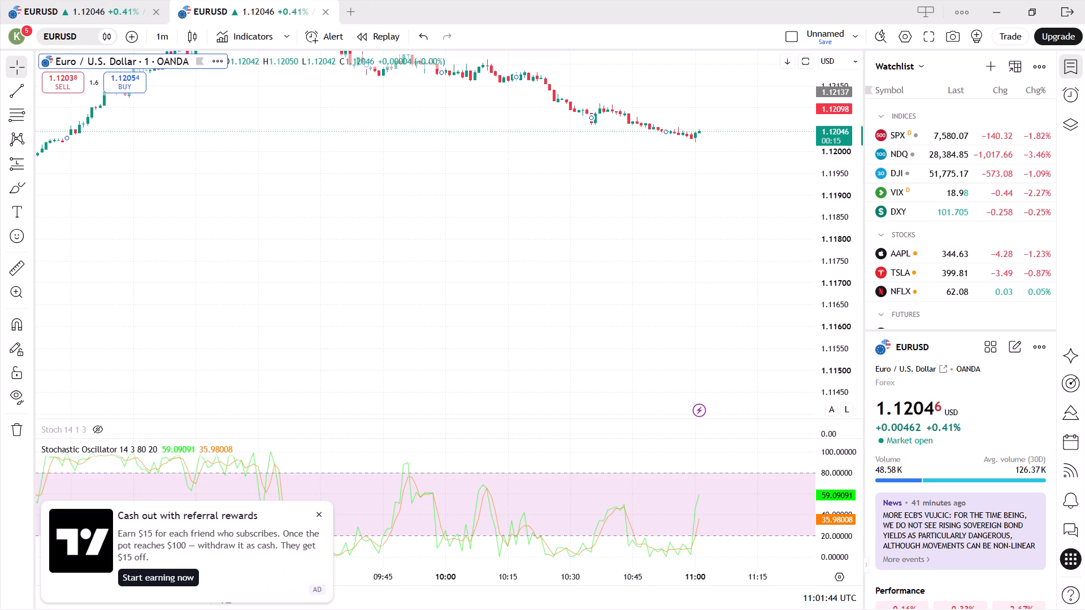
Dismiss the referral rewards advertisement covering the oscillator pane.
left_click(322, 514)
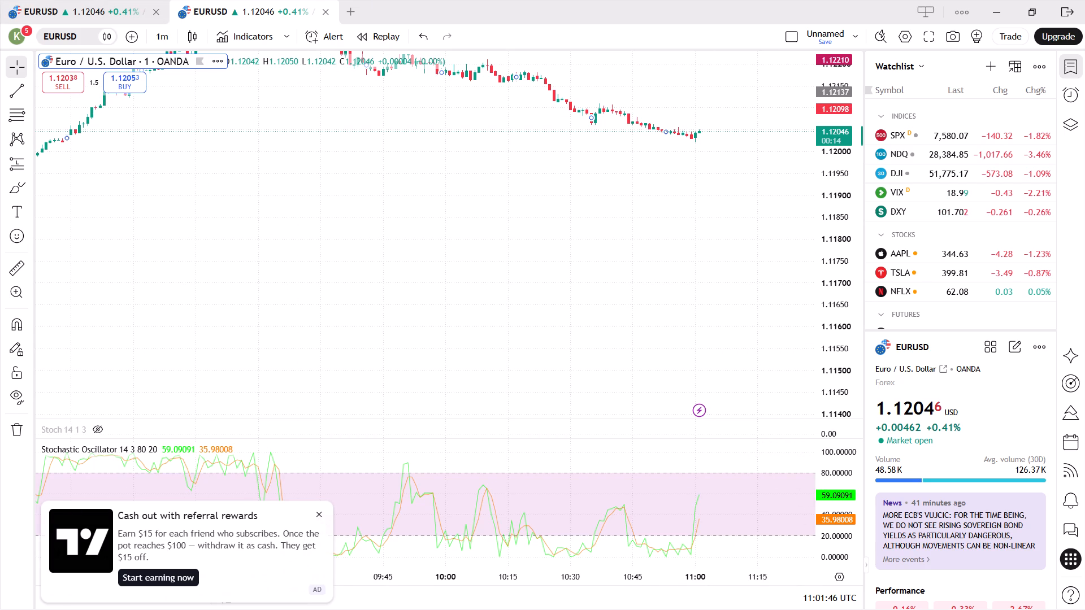
Examine the 1-minute EURUSD price and Stochastic Oscillator history from 2 Nov back to the 30 Oct trend lines.
left_click_drag(220, 483, 542, 511)
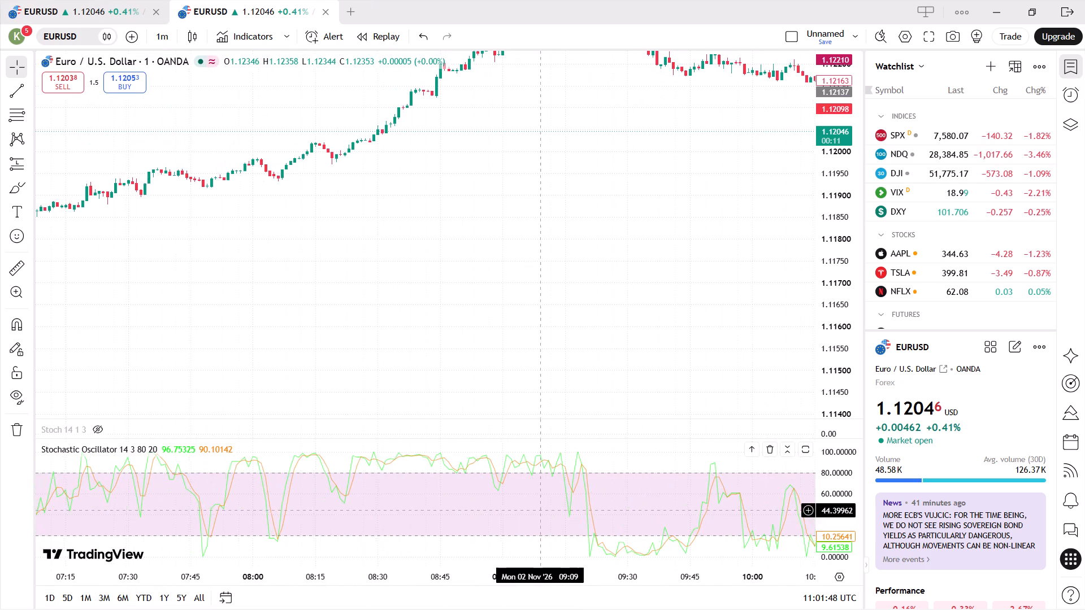
left_click_drag(183, 453, 376, 473)
left_click_drag(156, 468, 300, 478)
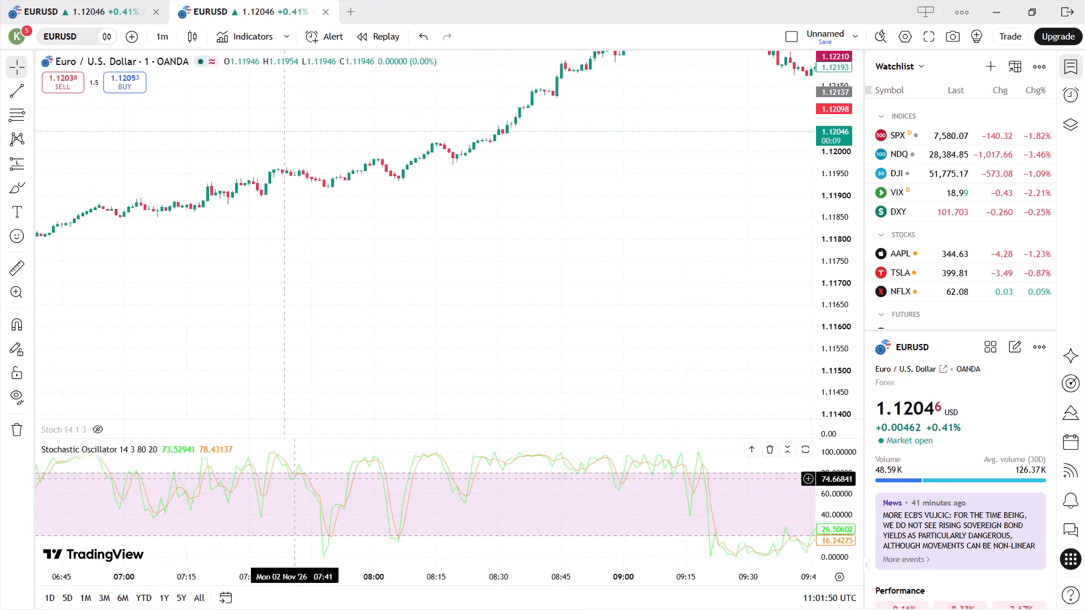
left_click_drag(300, 478, 440, 485)
left_click_drag(94, 342, 385, 364)
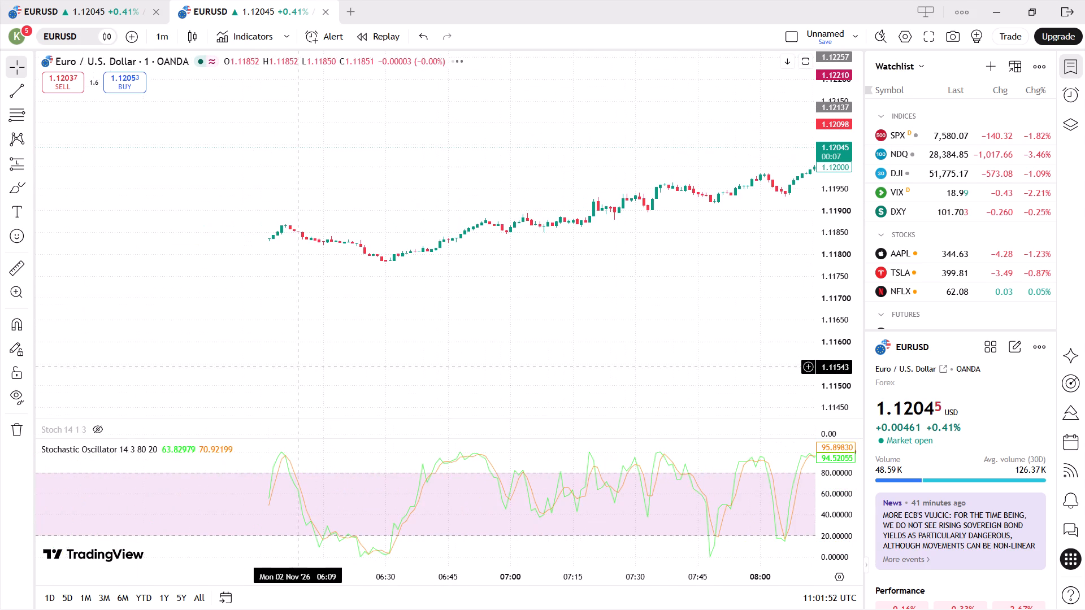
left_click_drag(190, 337, 448, 335)
scroll(407, 337, "down", 2)
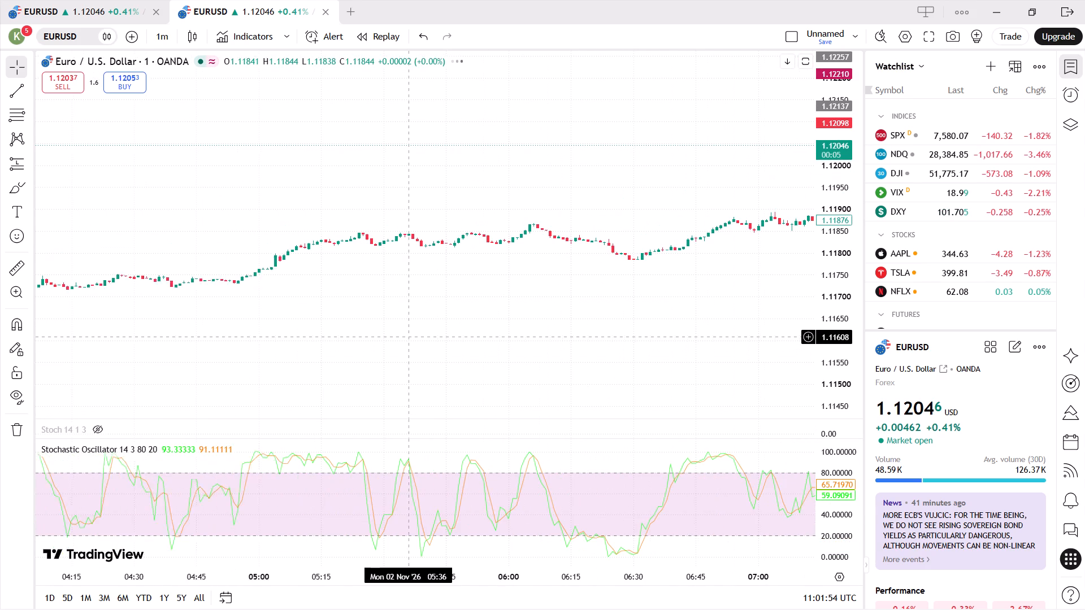
scroll(403, 334, "down", 11)
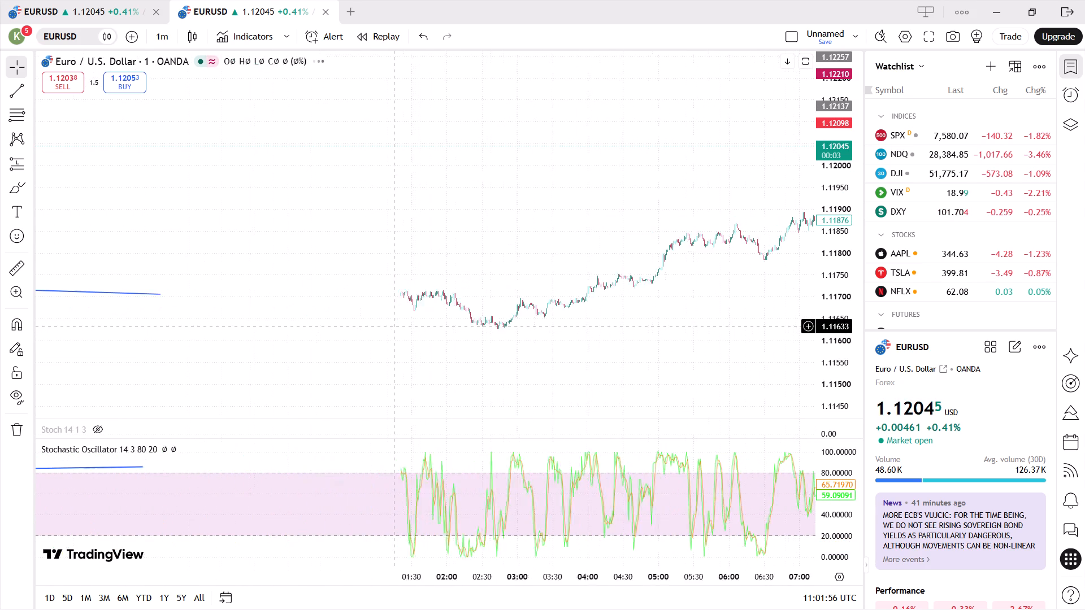
scroll(393, 325, "down", 4)
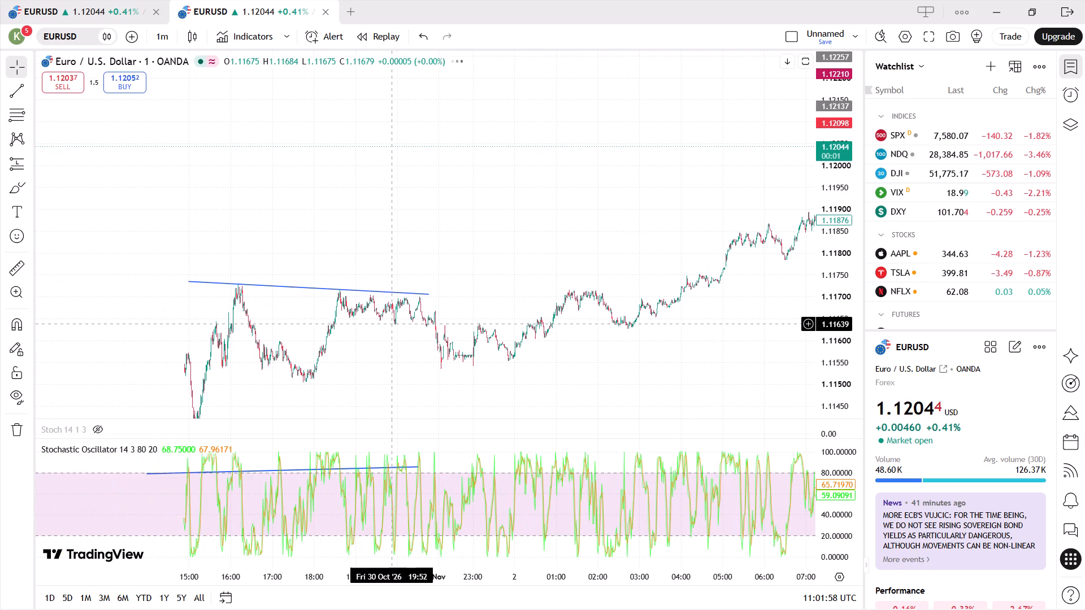
scroll(392, 324, "up", 7)
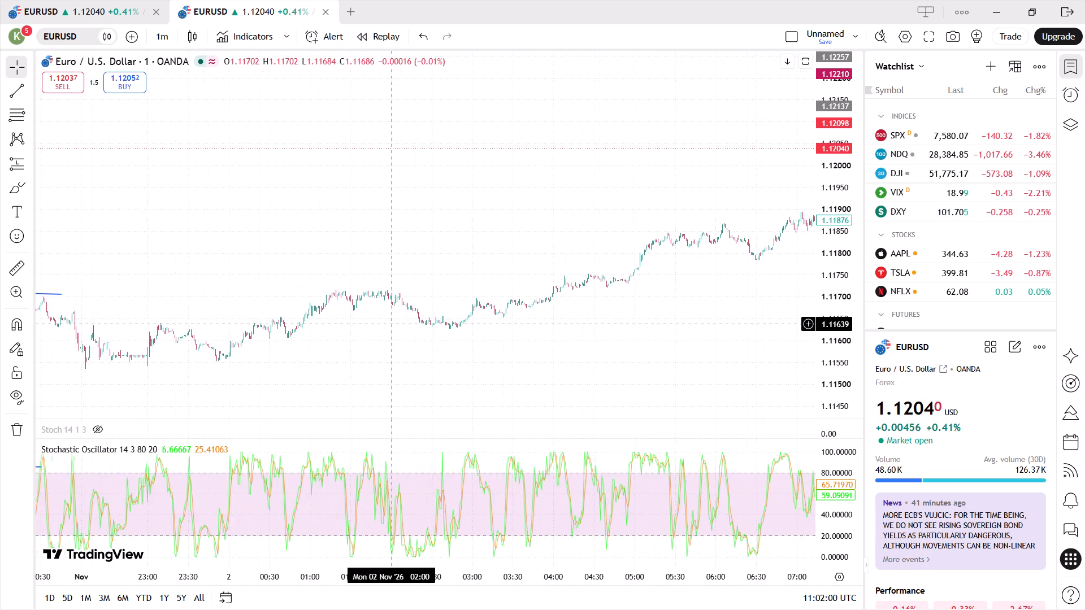
scroll(392, 324, "up", 11)
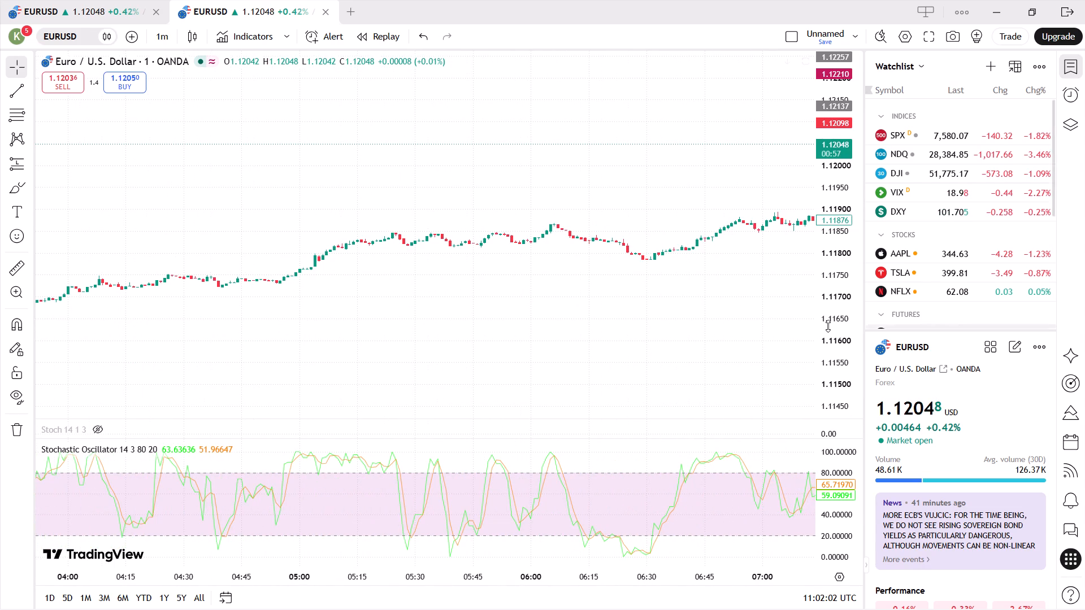
Inspect the 1-minute chart at an enlarged price scale, going back from 2 Nov to 30 Oct 15:00 along both trend lines.
left_click_drag(828, 326, 837, 1)
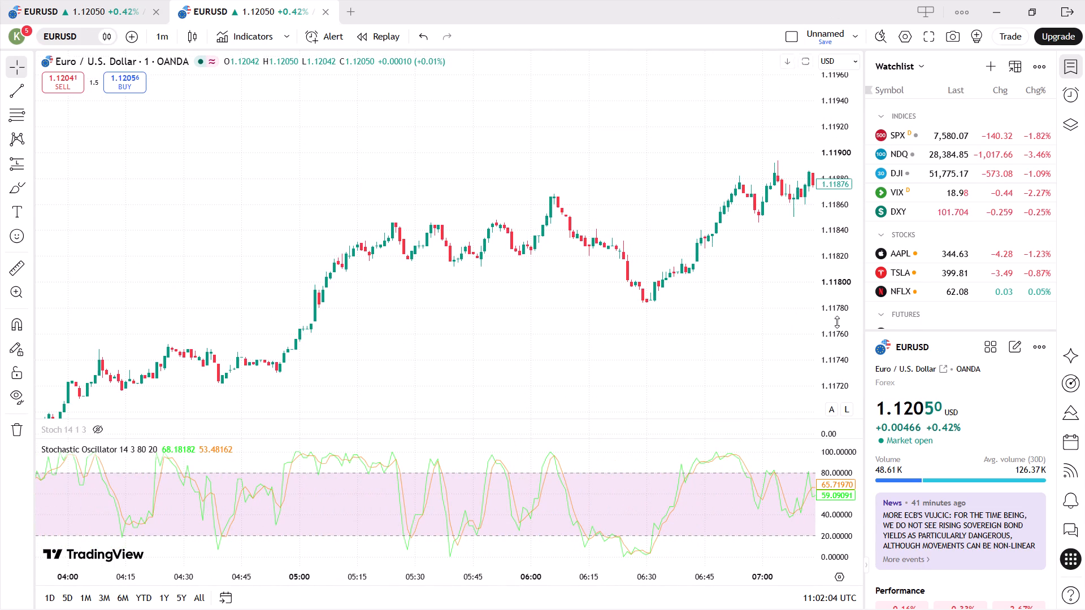
left_click_drag(837, 322, 828, 211)
left_click_drag(830, 292, 822, 209)
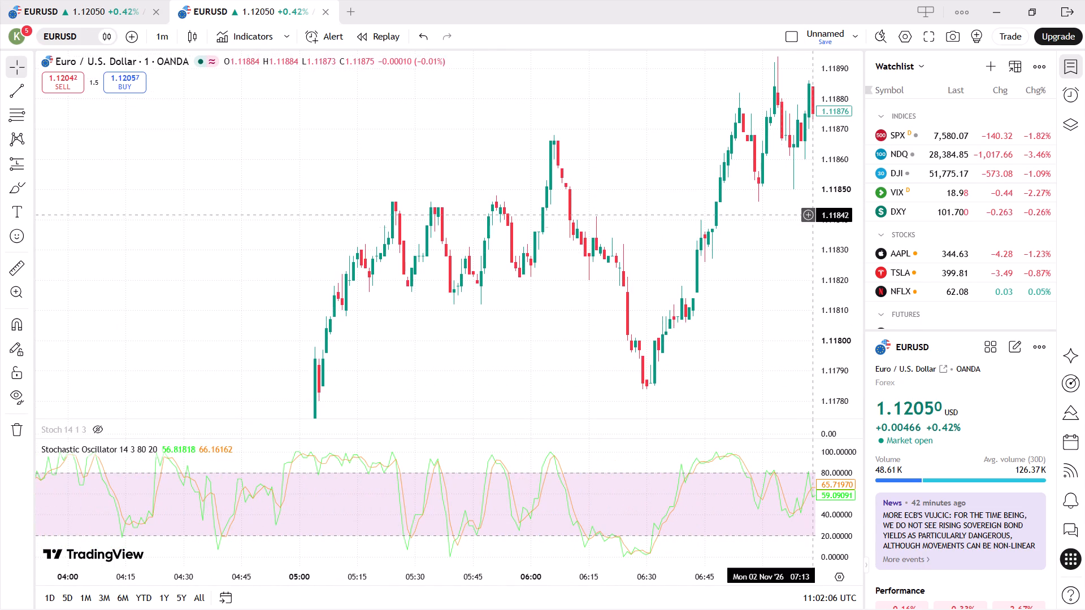
left_click_drag(245, 246, 509, 140)
left_click_drag(240, 238, 456, 180)
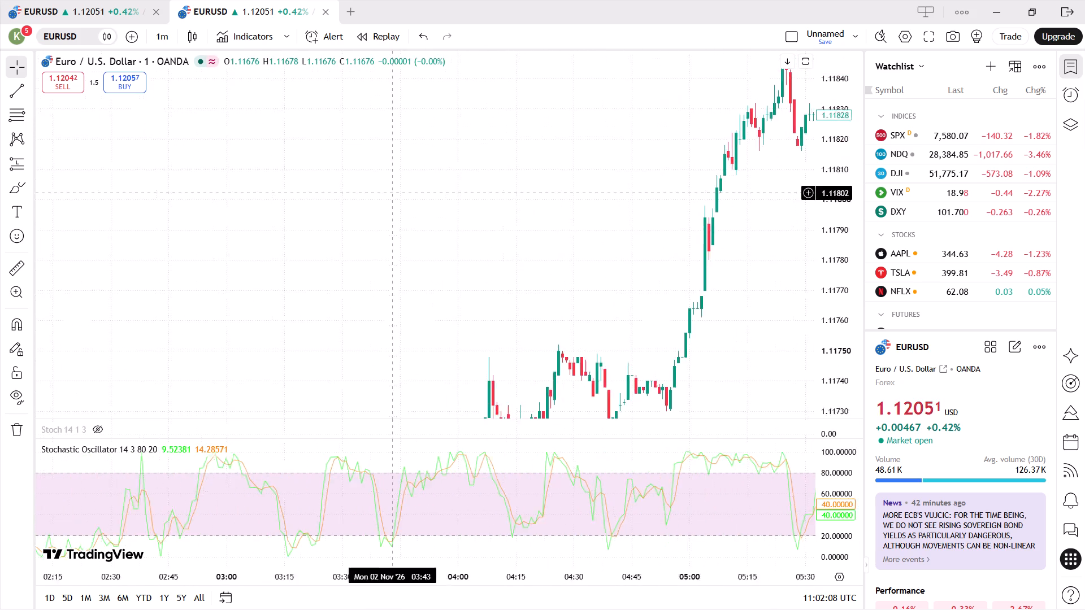
left_click_drag(456, 180, 480, 175)
left_click_drag(223, 208, 521, 207)
left_click_drag(112, 176, 415, 202)
left_click_drag(193, 221, 467, 210)
left_click_drag(123, 220, 391, 208)
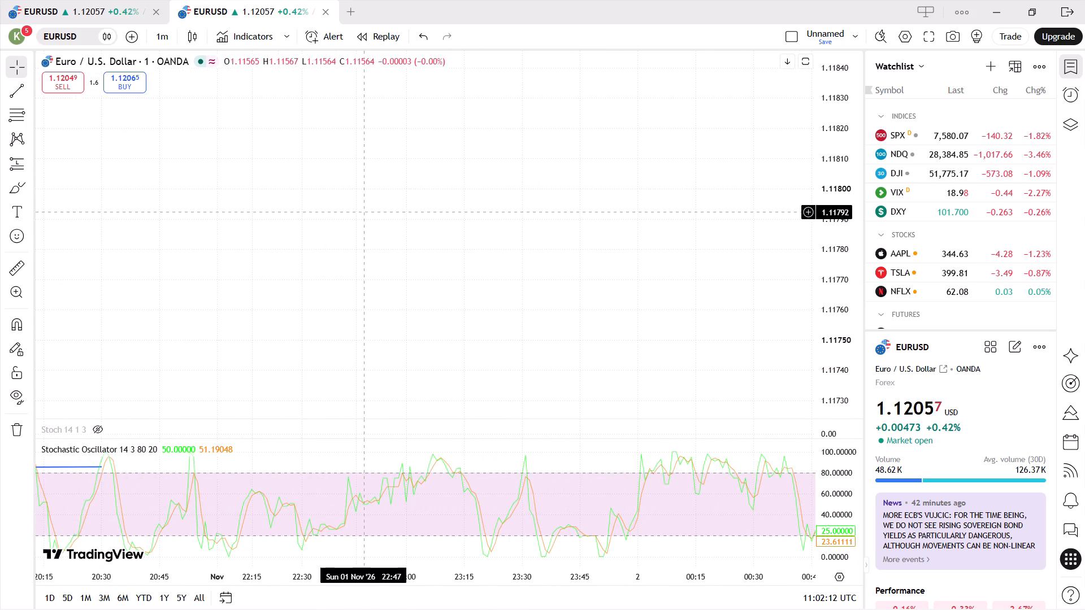
left_click_drag(73, 213, 392, 203)
left_click_drag(154, 210, 384, 213)
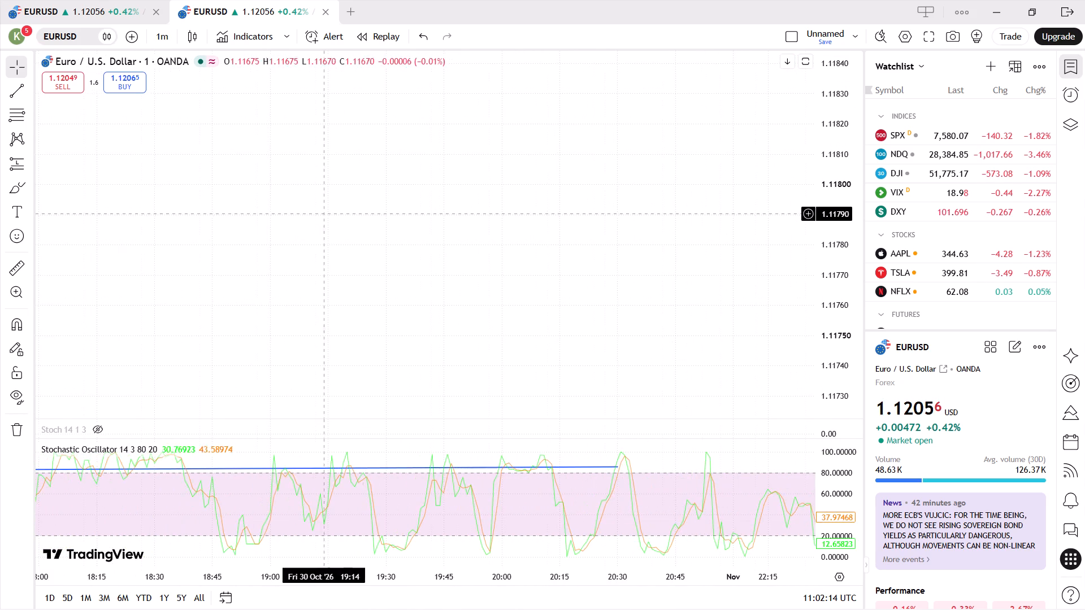
left_click_drag(168, 203, 389, 203)
left_click_drag(190, 212, 418, 216)
left_click_drag(181, 225, 231, 225)
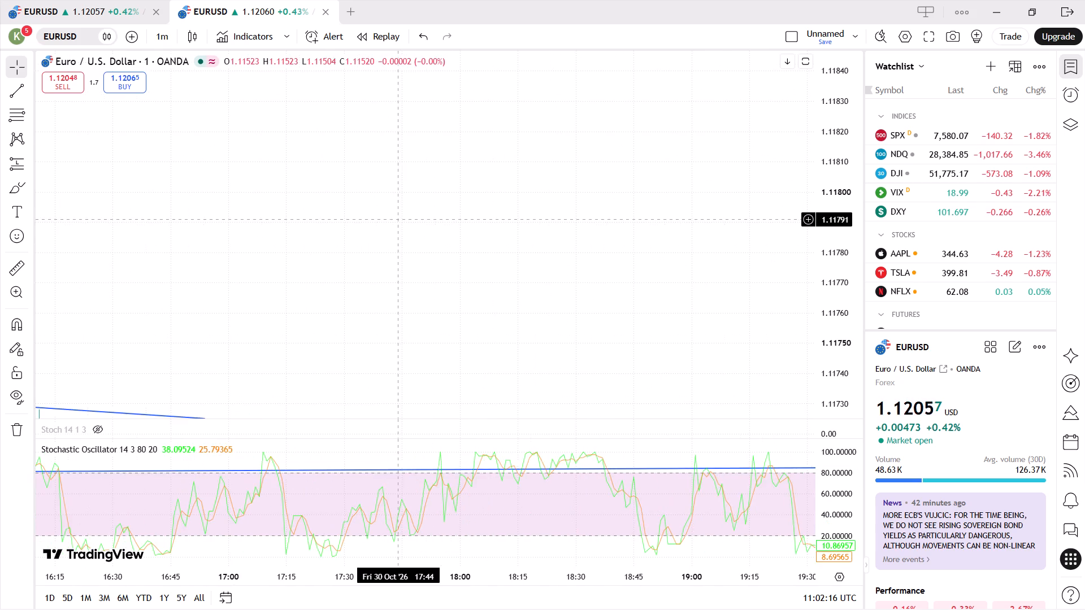
left_click_drag(231, 225, 483, 219)
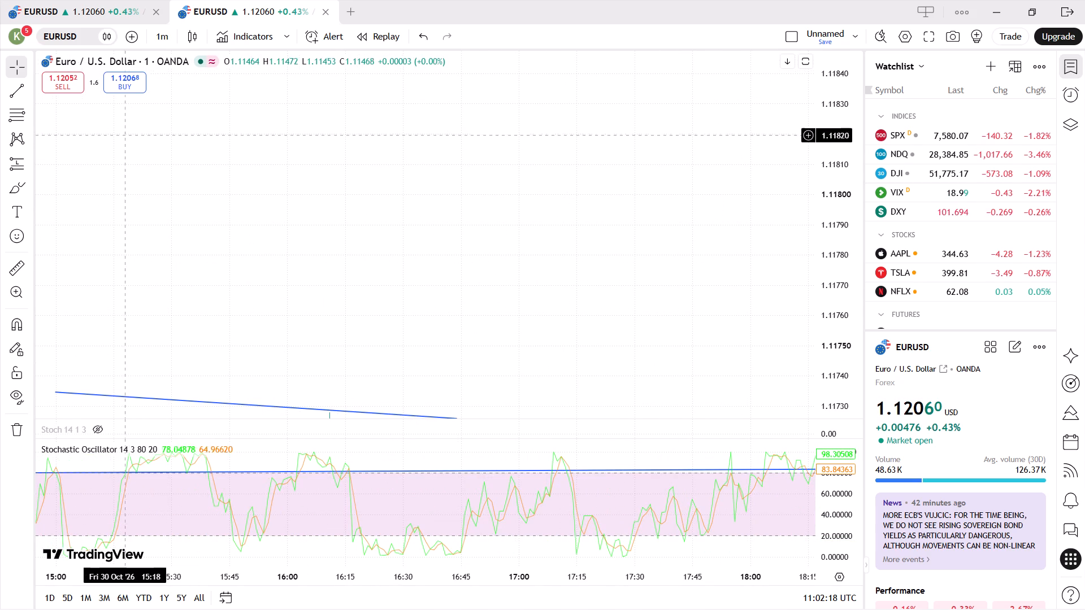
Change the EURUSD chart interval to 15 minutes.
left_click(148, 60)
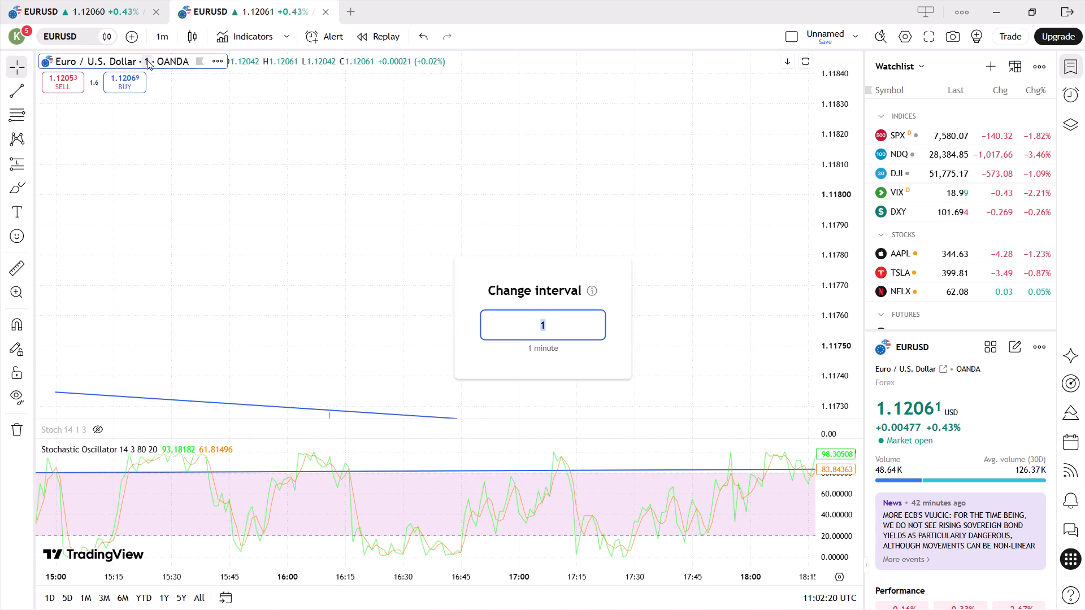
type("15")
key("Return")
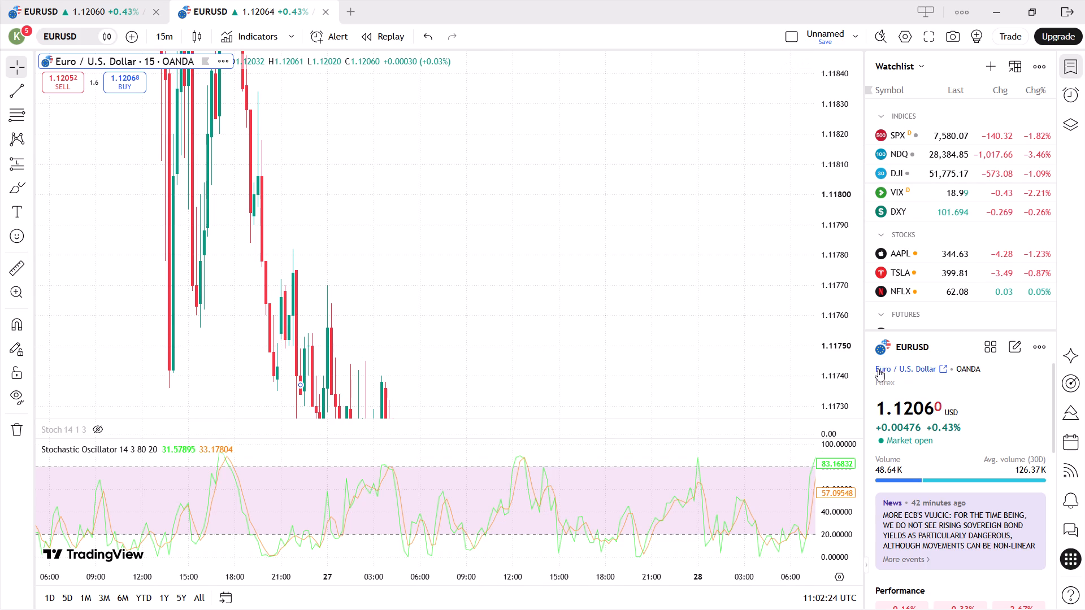
Locate and examine the 30 Oct price and Stochastic Oscillator trend lines on the 15-minute chart.
left_click_drag(833, 302, 844, 429)
left_click_drag(598, 377, 575, 159)
left_click_drag(645, 429, 548, 305)
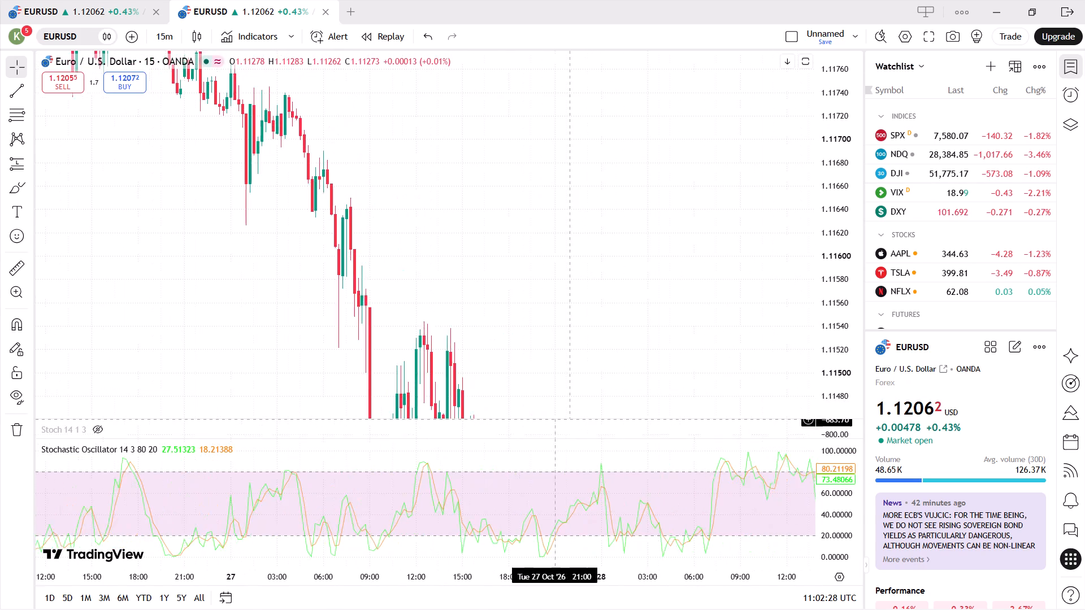
left_click_drag(548, 305, 140, 293)
left_click_drag(480, 294, 79, 297)
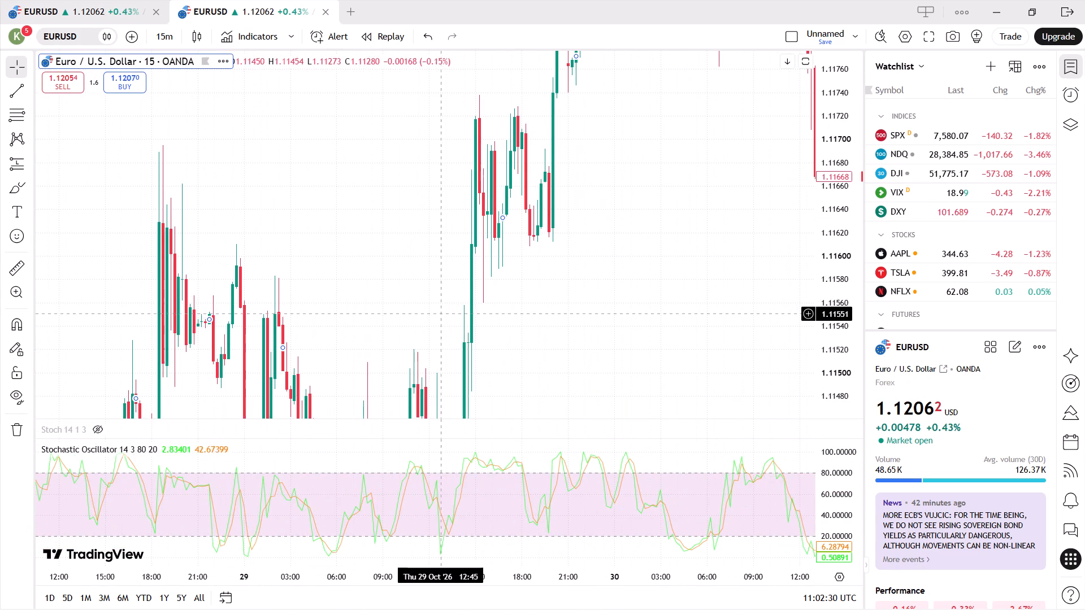
left_click_drag(559, 309, 80, 315)
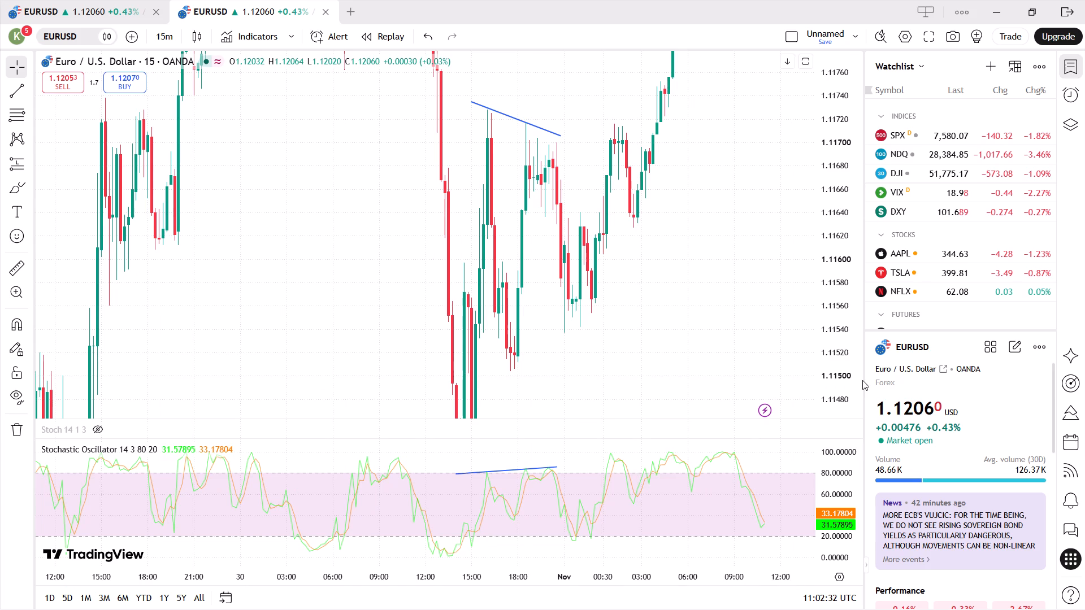
scroll(818, 340, "down", 4)
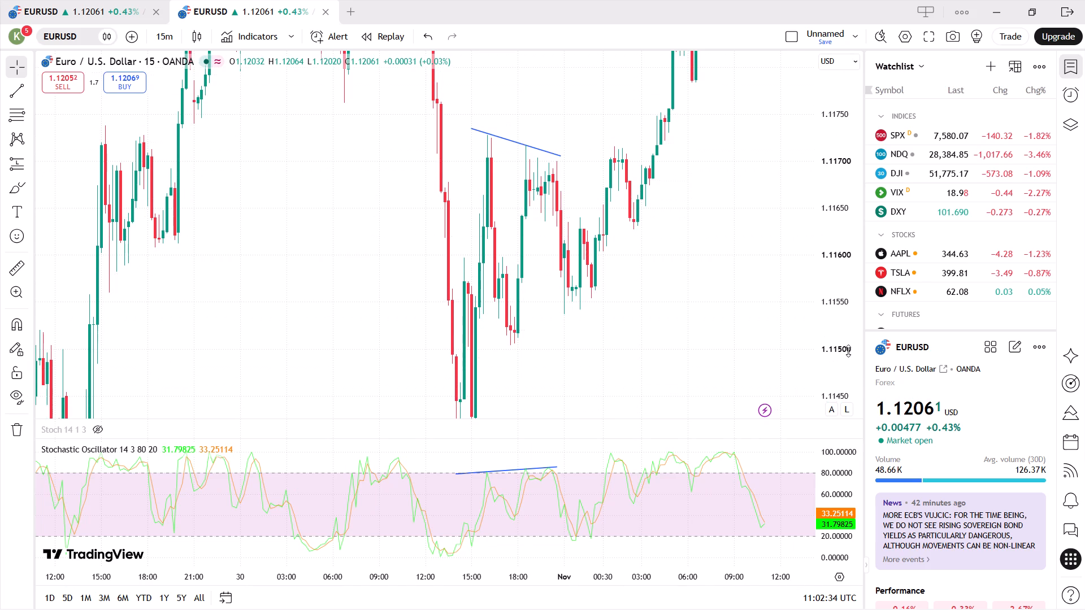
scroll(850, 350, "down", 2)
left_click_drag(637, 297, 721, 312)
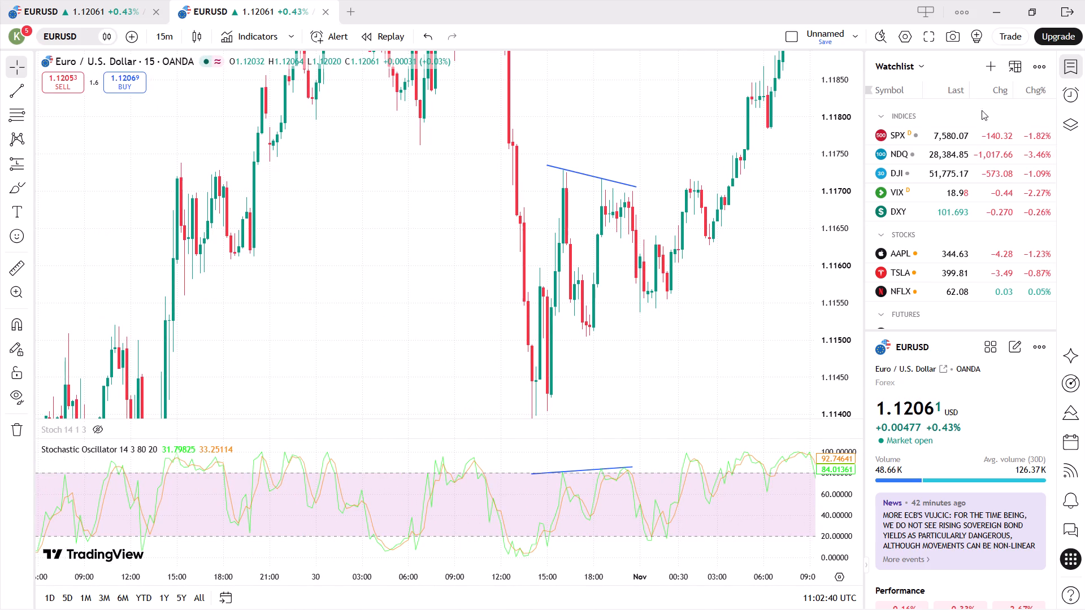
Examine how price and the Stochastic Oscillator move after the marked 30 Oct divergence, through 2 Nov.
left_click(790, 38)
left_click_drag(769, 255, 778, 257)
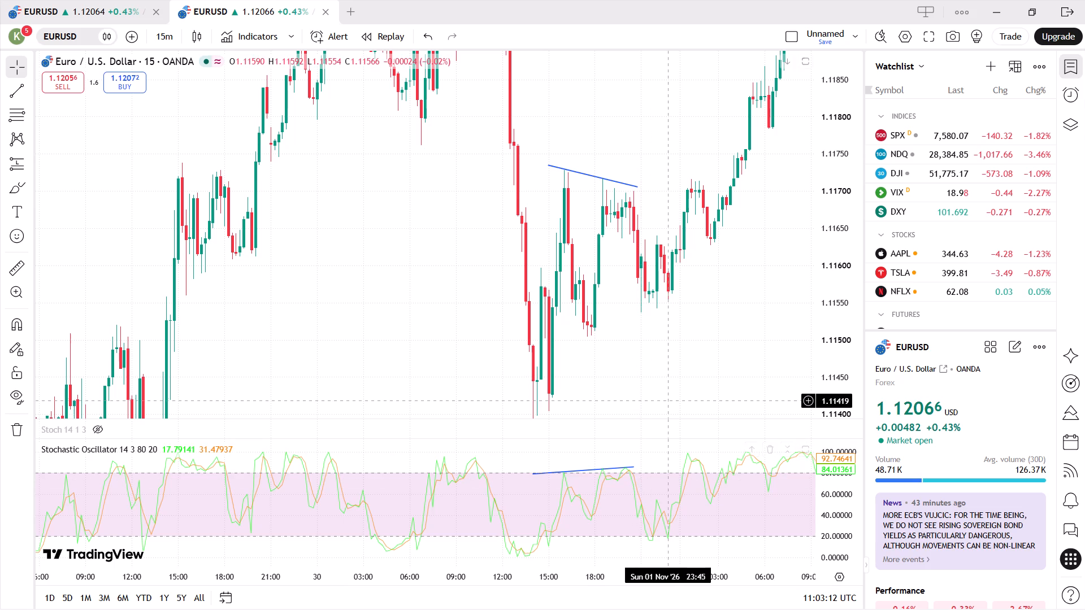
left_click_drag(700, 486, 689, 485)
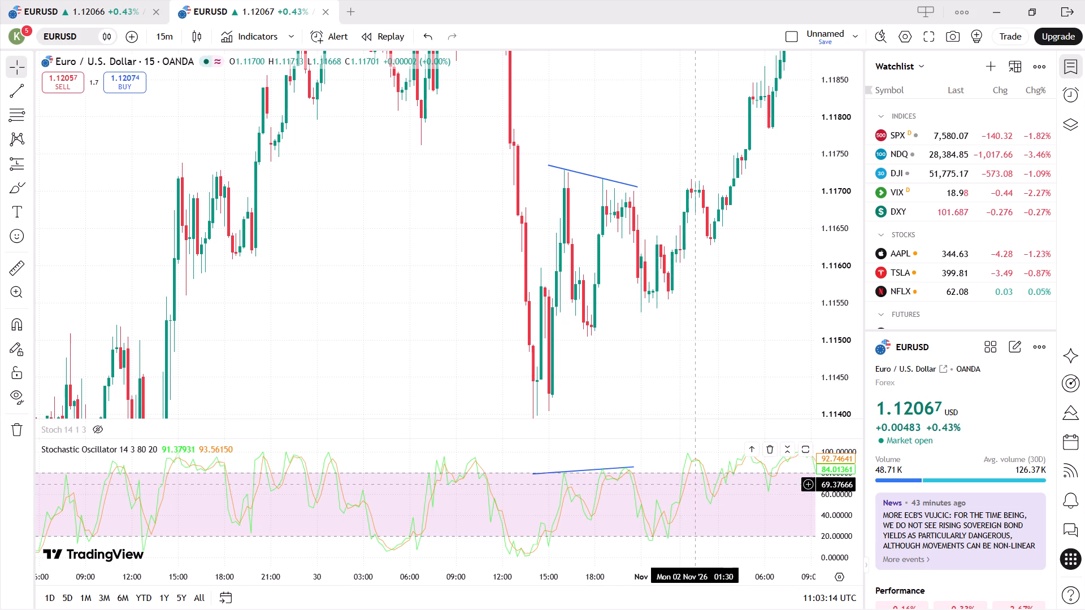
left_click_drag(689, 485, 662, 482)
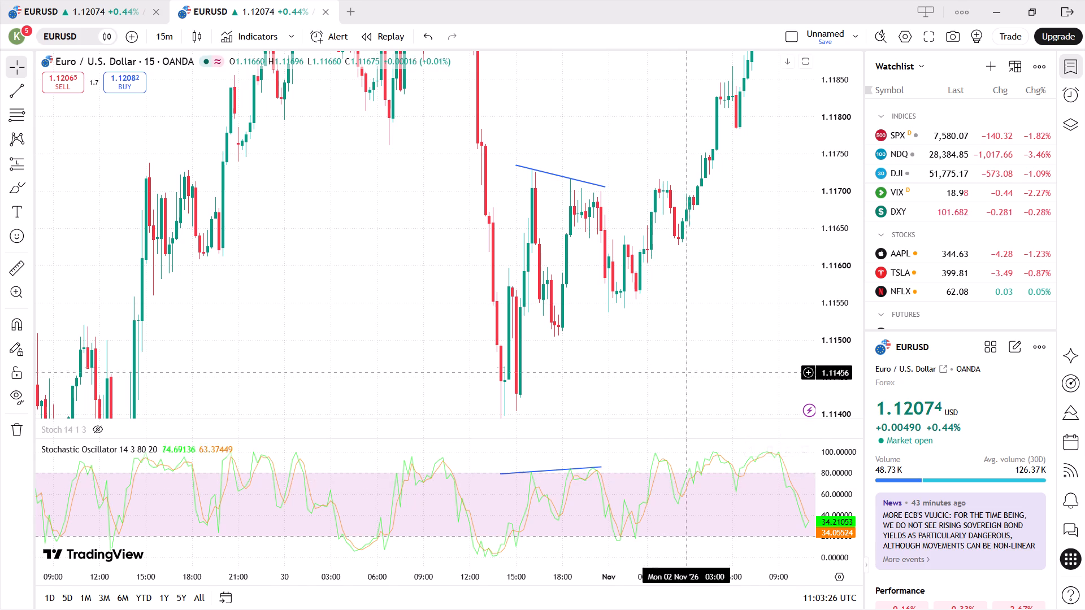
scroll(689, 362, "up", 1)
scroll(689, 362, "down", 2)
left_click_drag(704, 282, 702, 347)
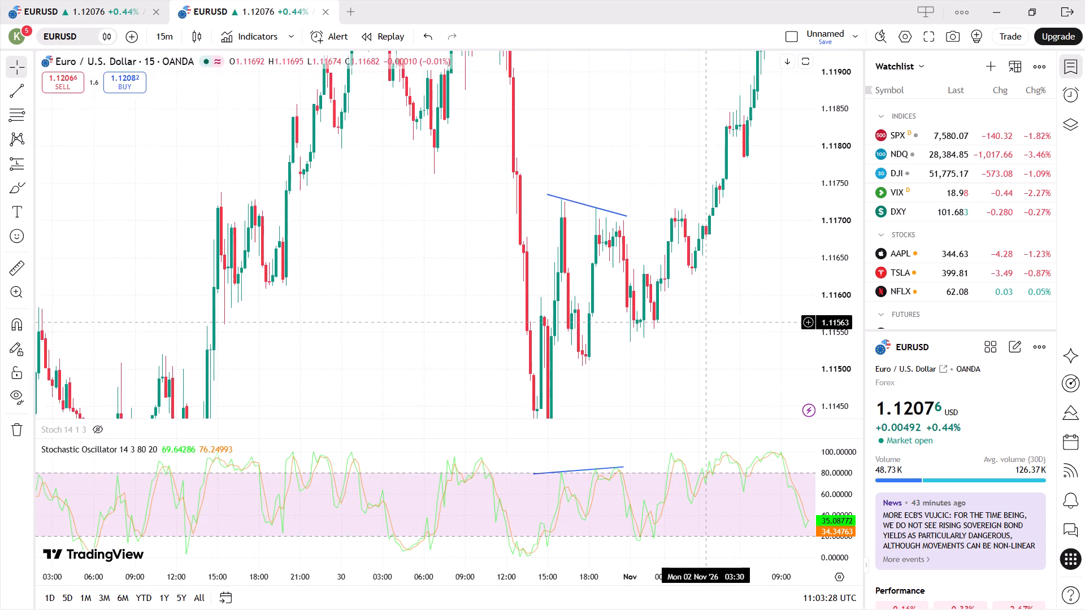
left_click_drag(702, 347, 682, 335)
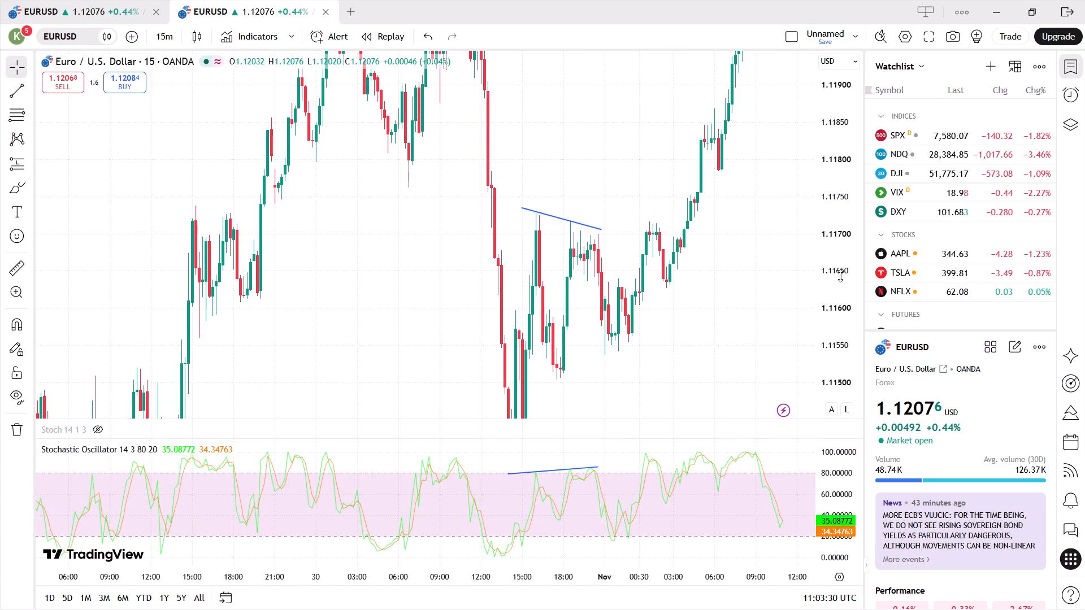
left_click_drag(840, 276, 852, 369)
left_click_drag(714, 261, 697, 284)
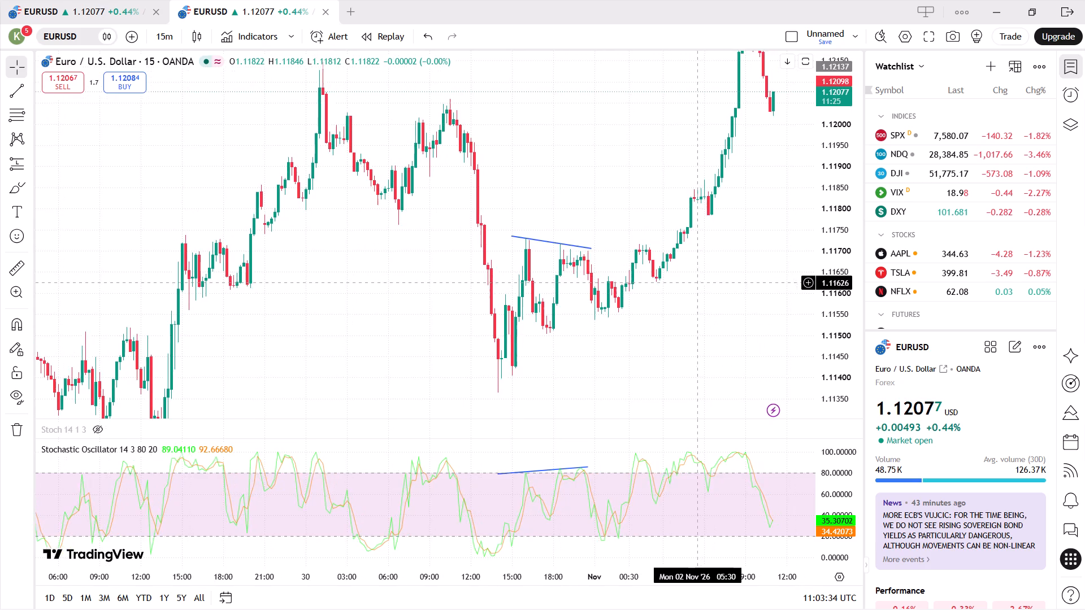
left_click_drag(697, 284, 590, 376)
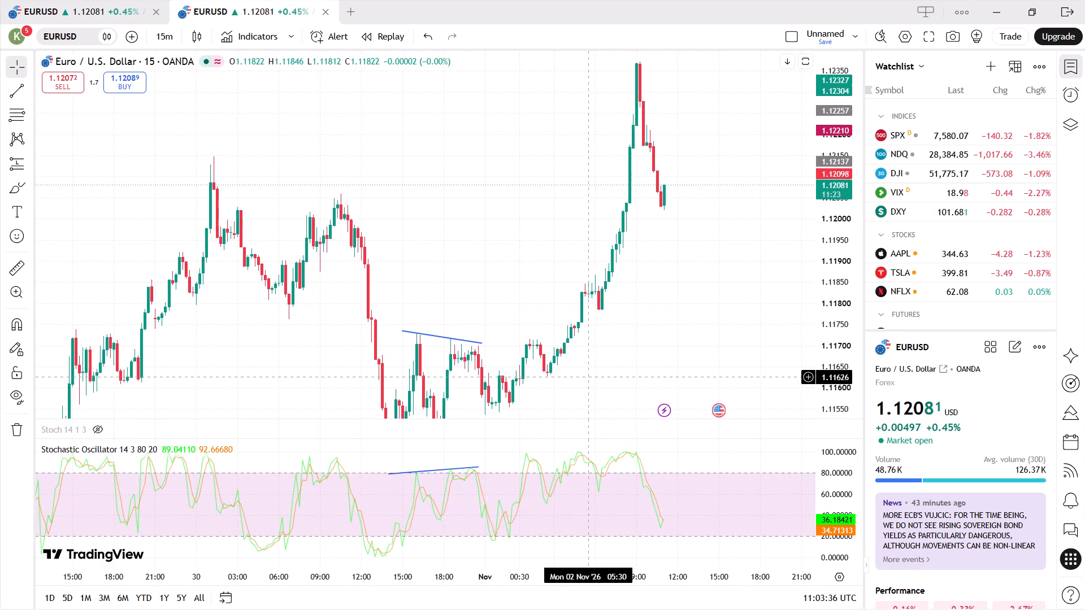
left_click_drag(590, 376, 581, 355)
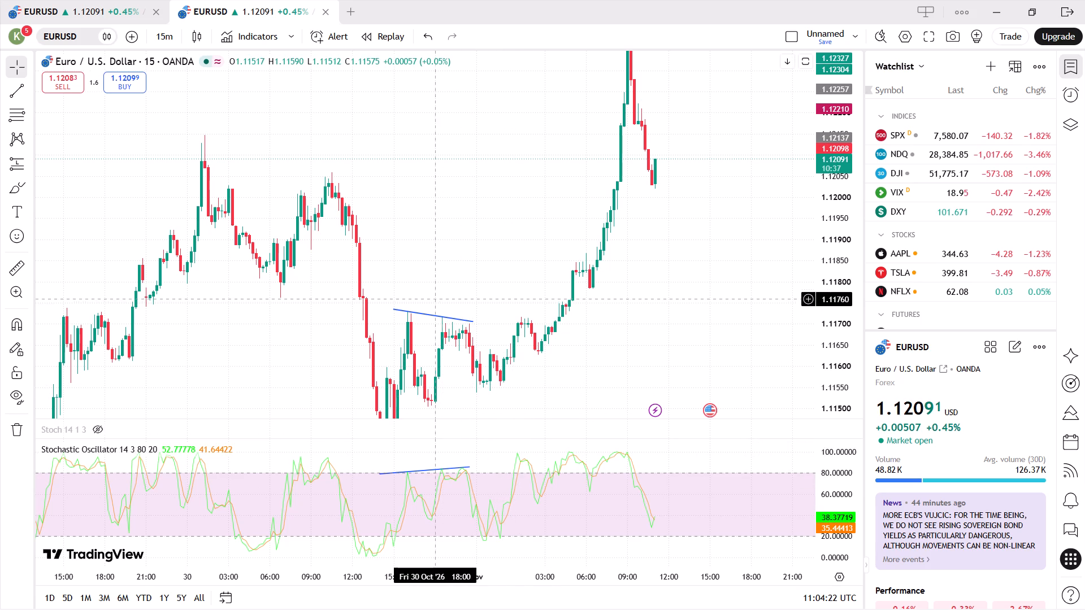
Open the symbol search for the EURUSD chart.
left_click(89, 57)
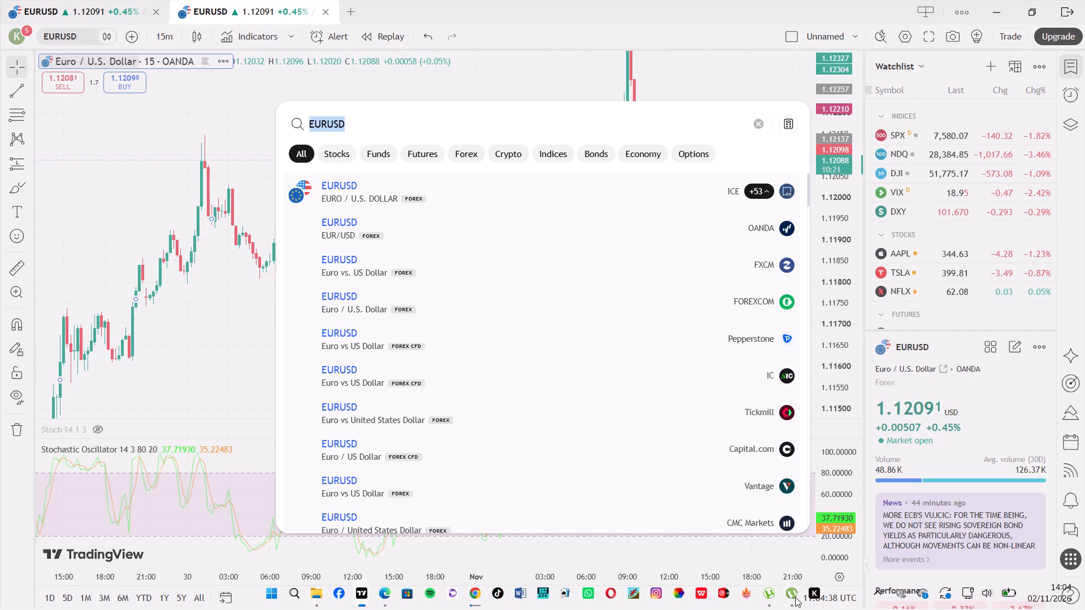
Switch to the Kuro app.
left_click(811, 593)
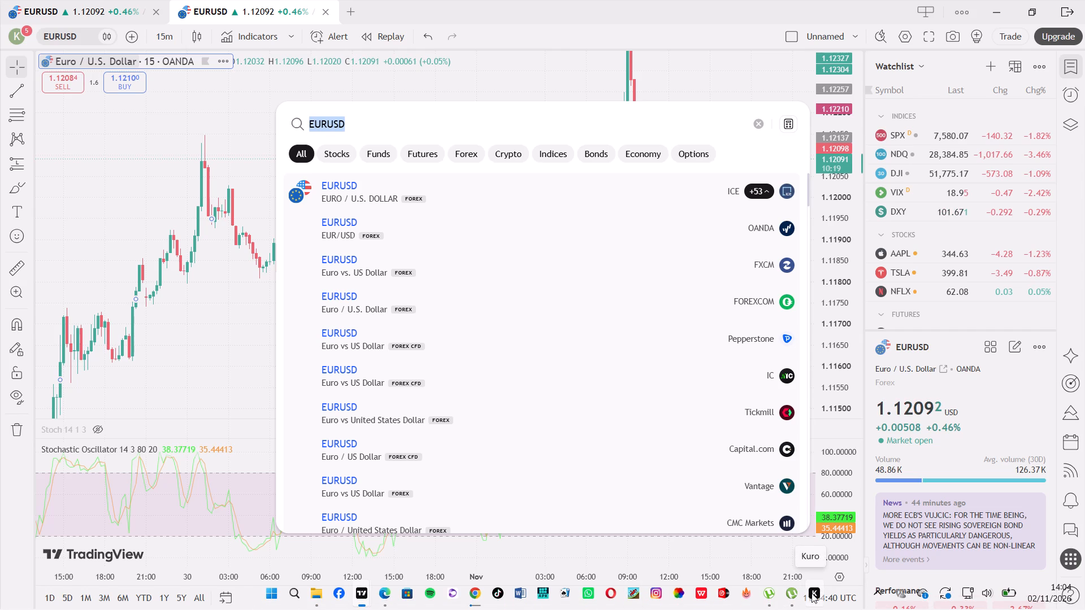
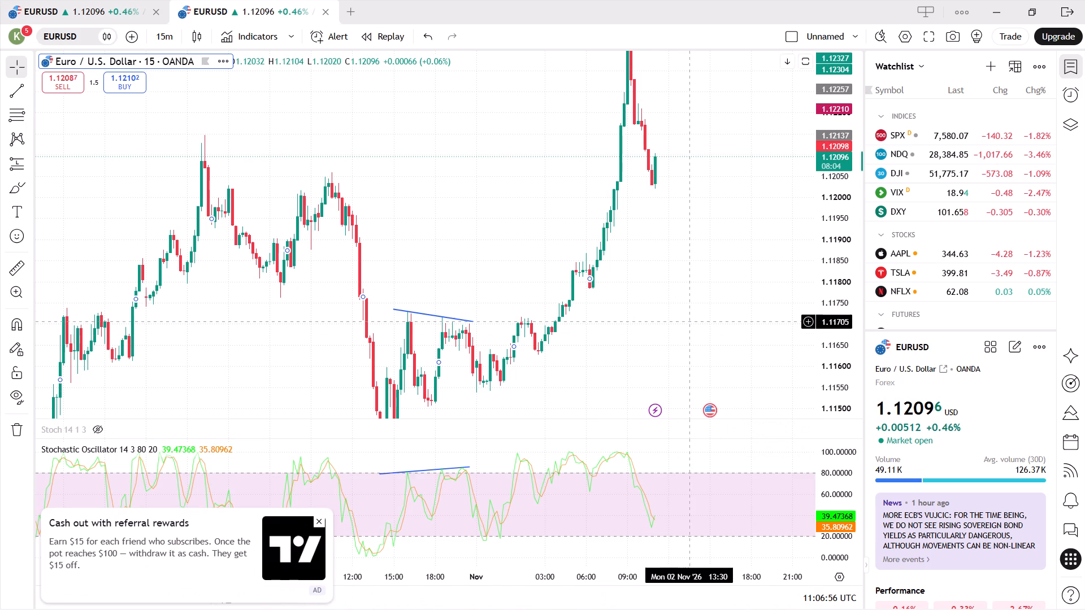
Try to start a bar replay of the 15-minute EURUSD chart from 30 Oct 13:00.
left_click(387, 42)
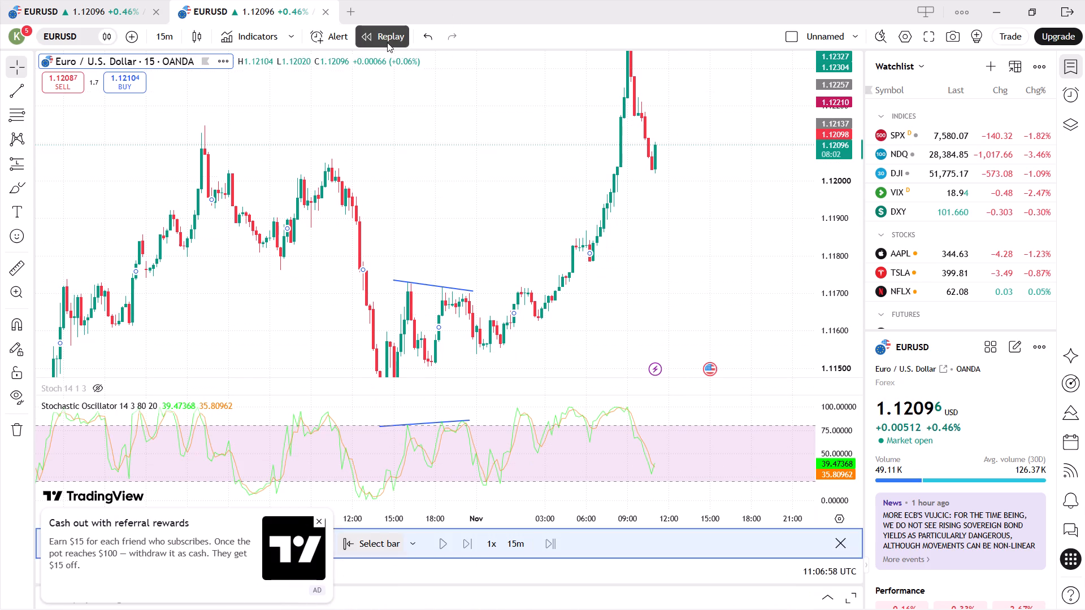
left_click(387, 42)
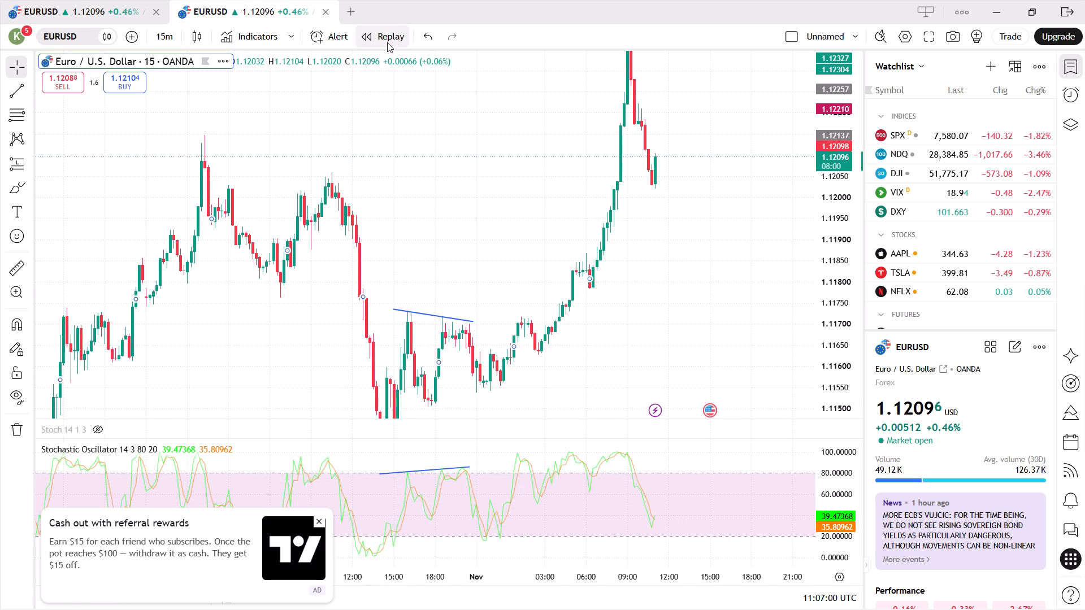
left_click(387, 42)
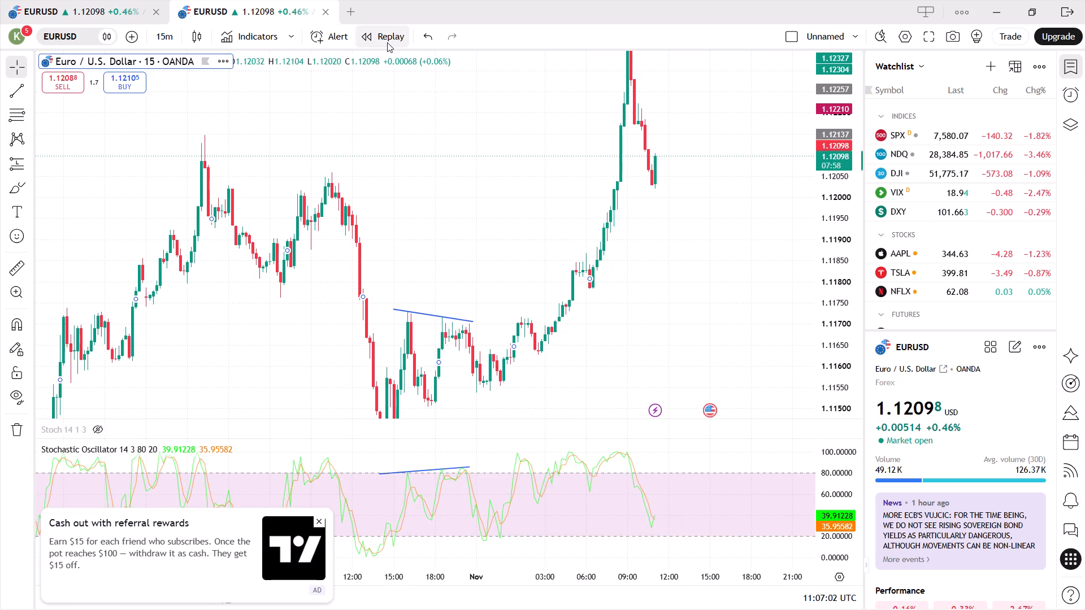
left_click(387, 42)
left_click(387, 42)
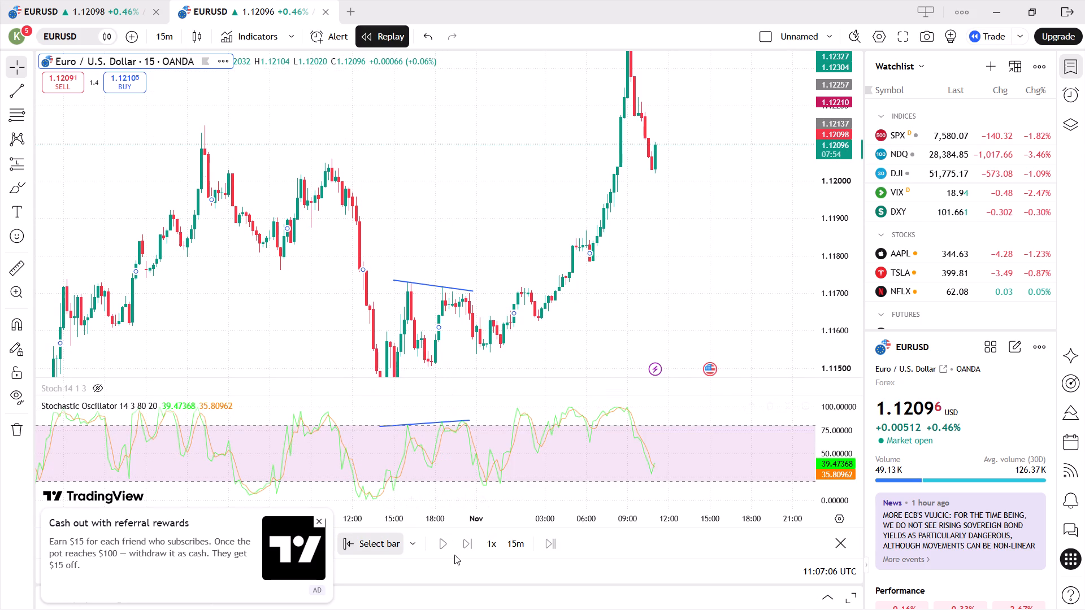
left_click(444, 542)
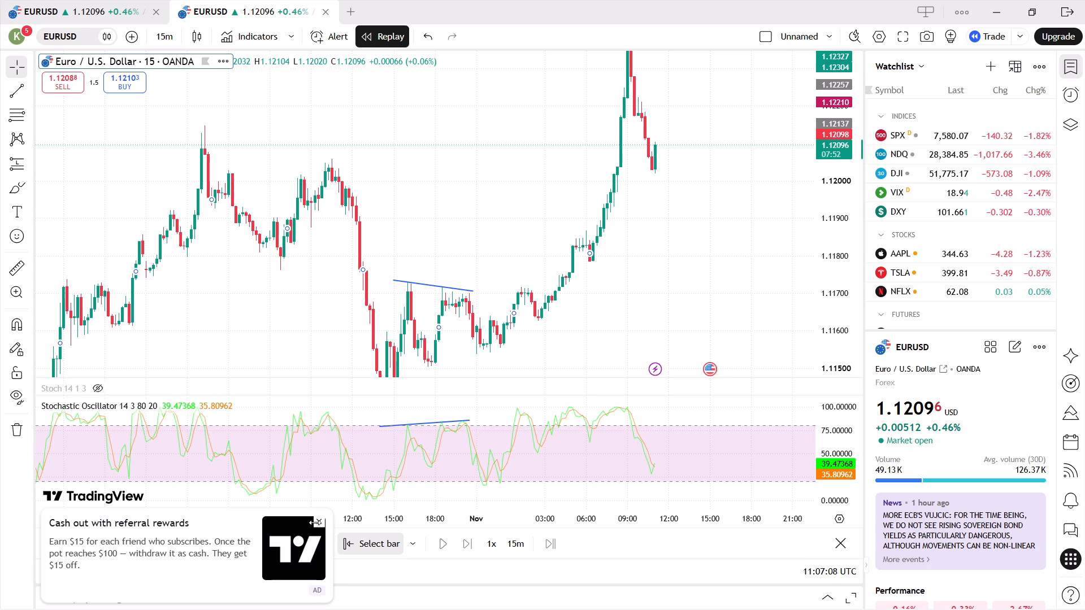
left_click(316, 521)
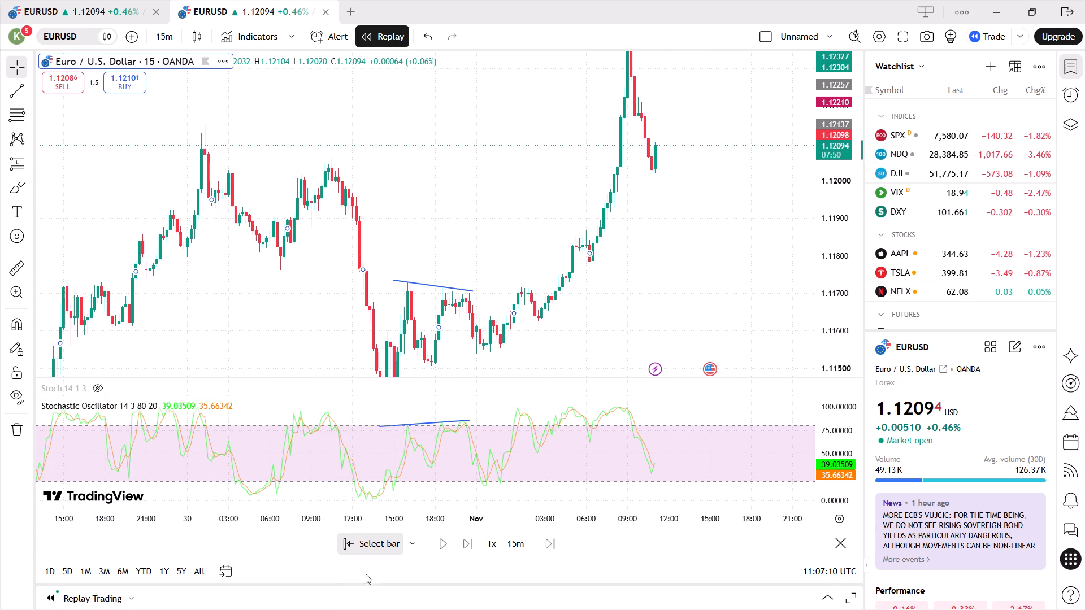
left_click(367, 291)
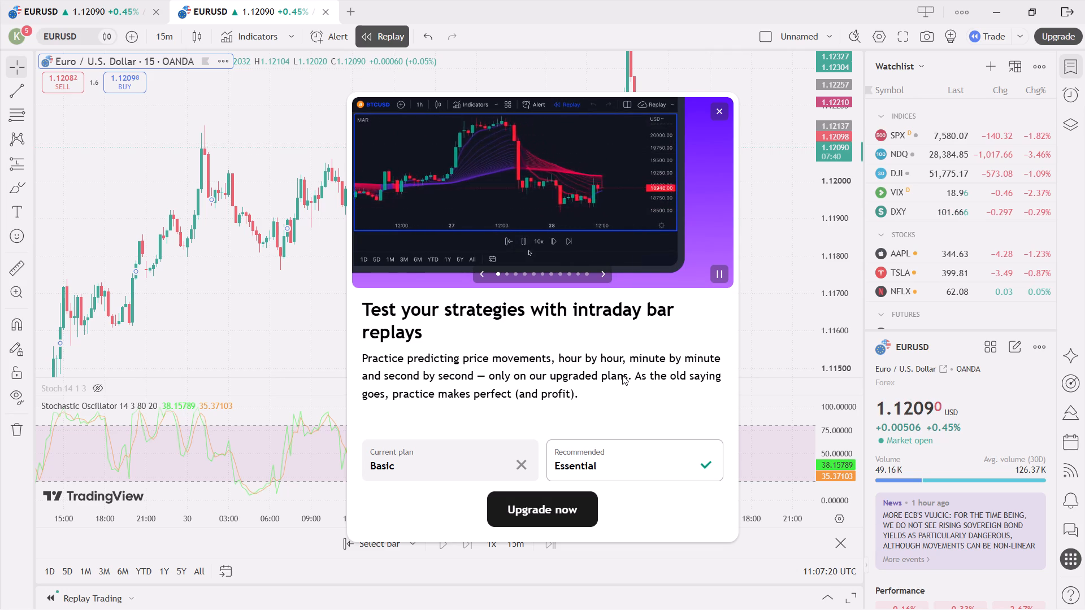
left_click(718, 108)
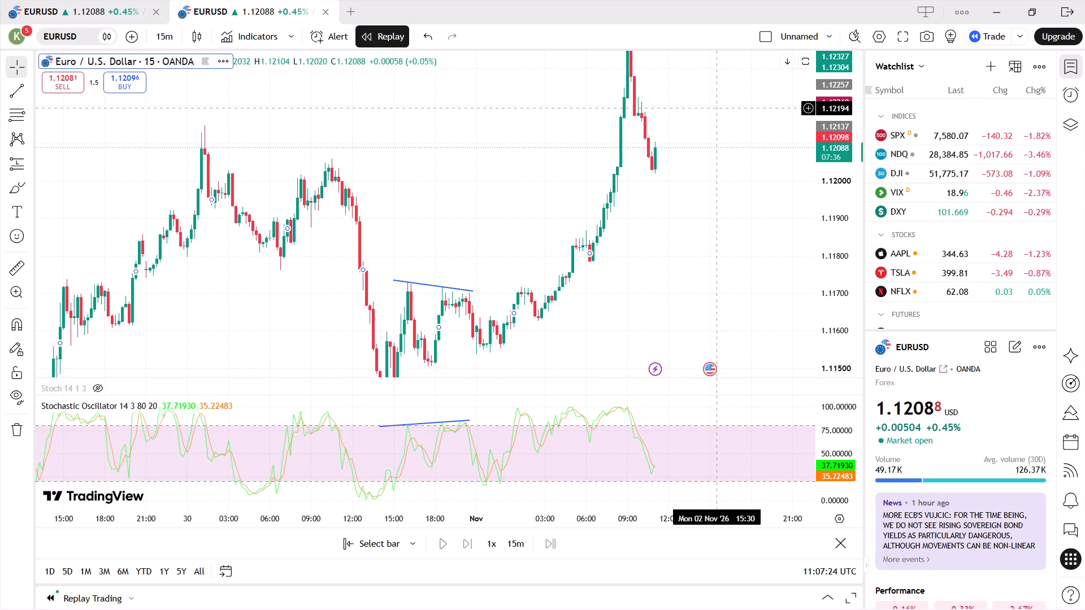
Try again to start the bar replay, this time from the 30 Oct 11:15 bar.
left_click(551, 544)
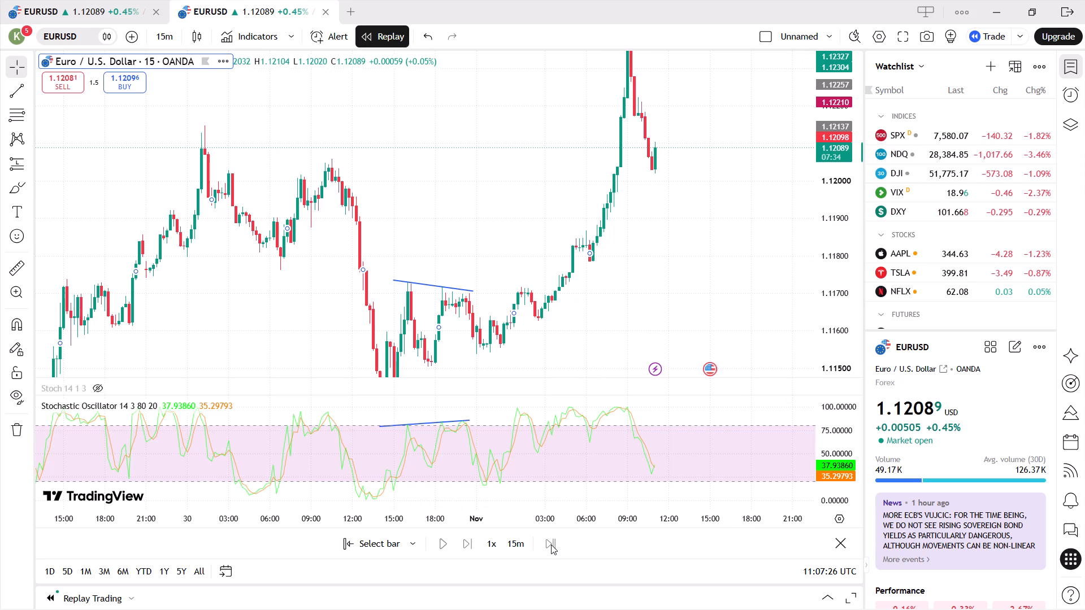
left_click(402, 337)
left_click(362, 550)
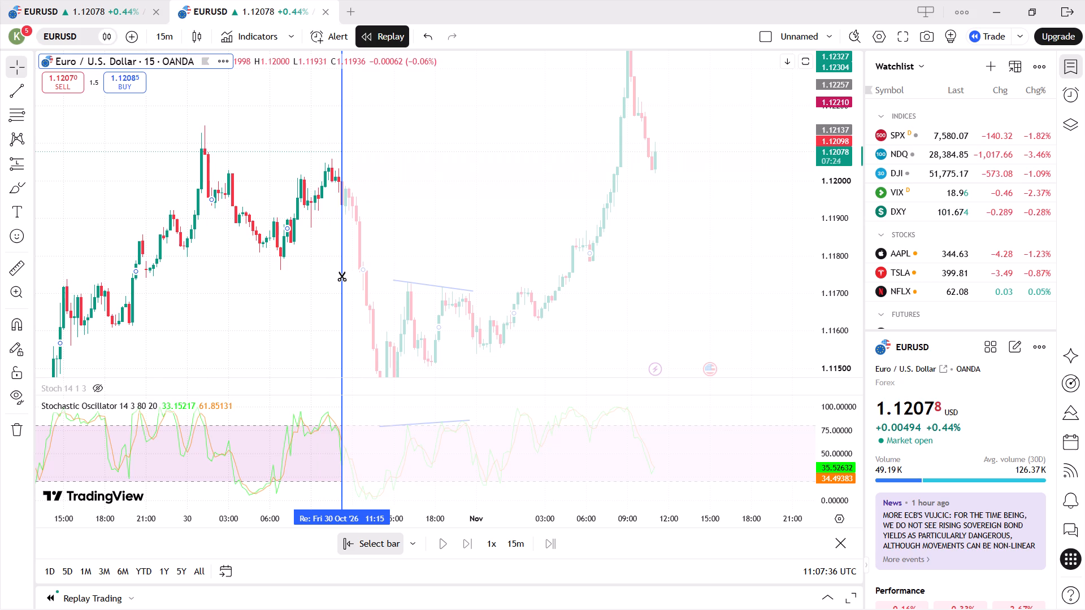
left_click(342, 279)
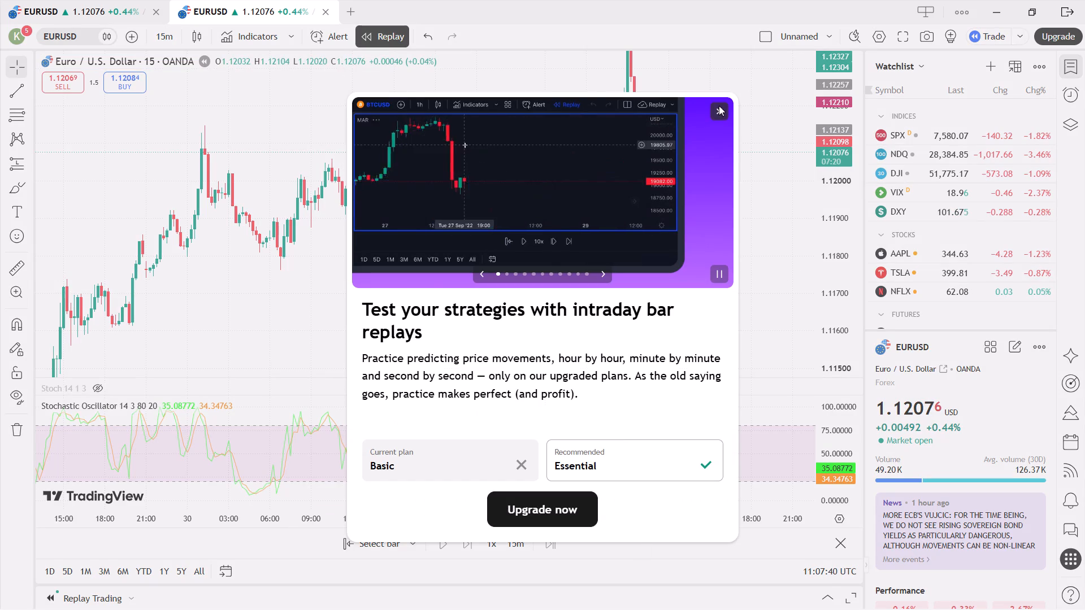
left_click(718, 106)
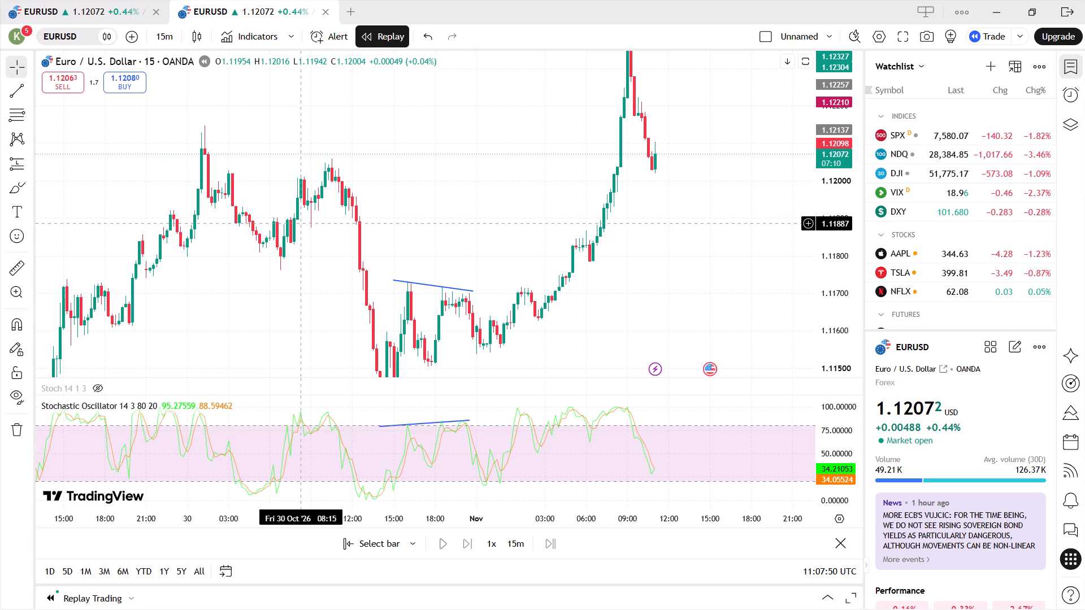
Draw a trend line above the rising 30 Oct price highs, from about 1.1198 at 06:45 to about 1.1209 at 12:30.
left_click(23, 89)
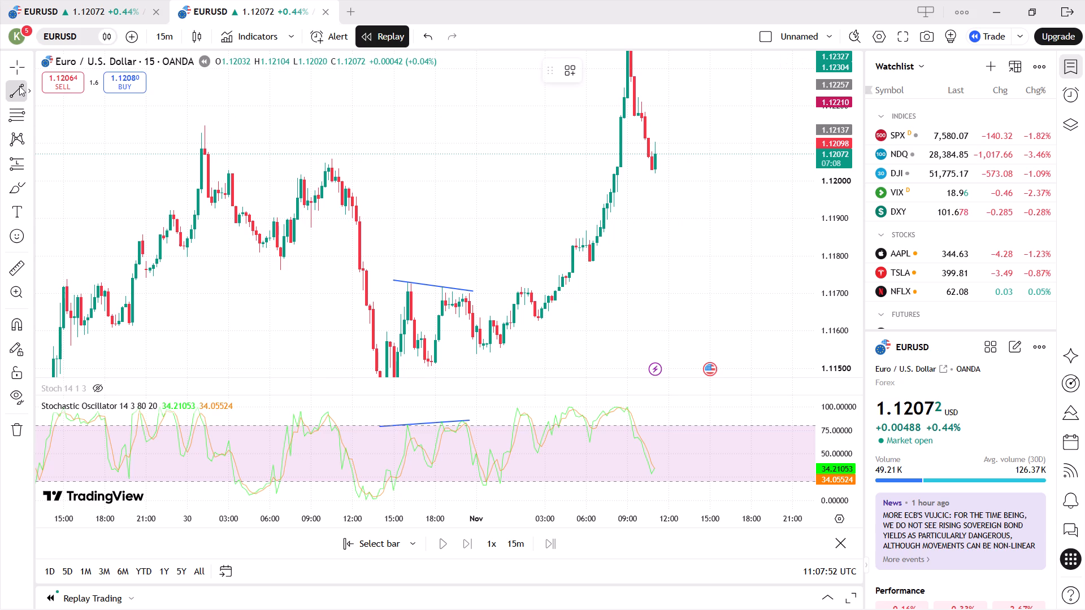
left_click(18, 84)
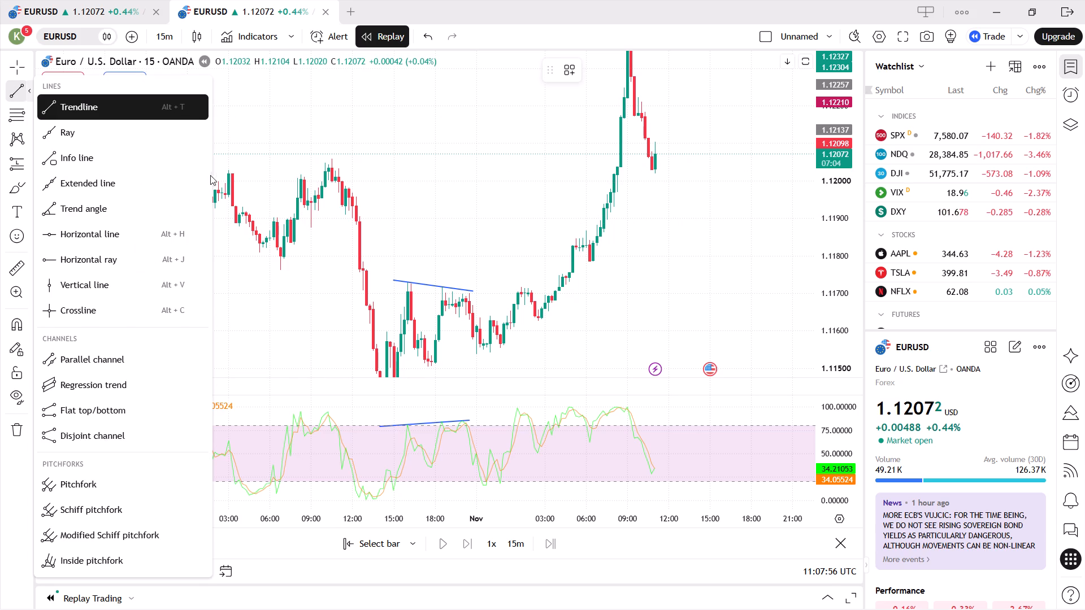
left_click(149, 104)
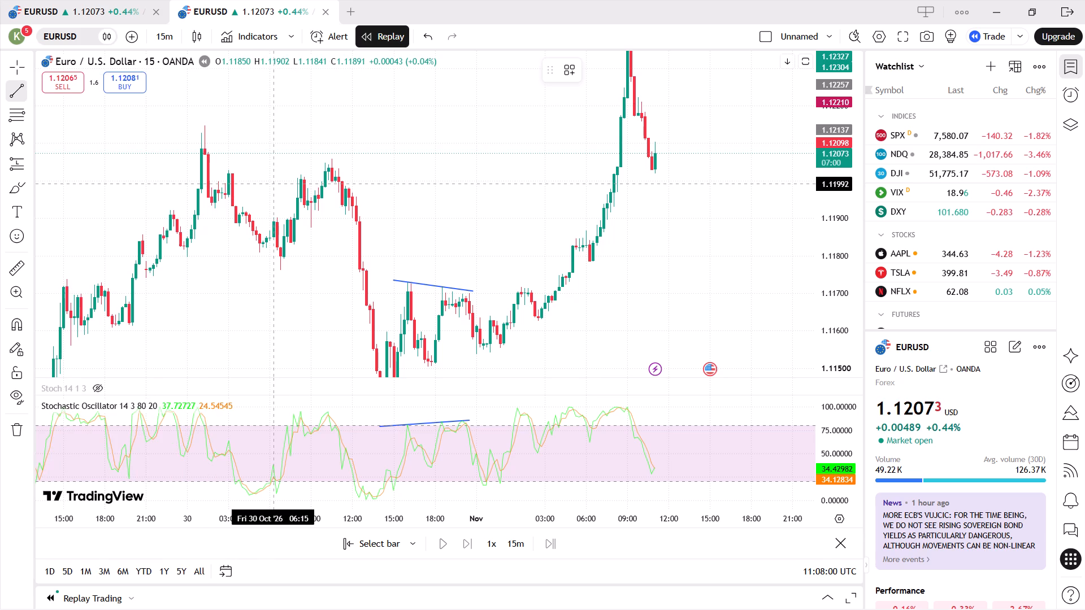
left_click_drag(274, 184, 368, 144)
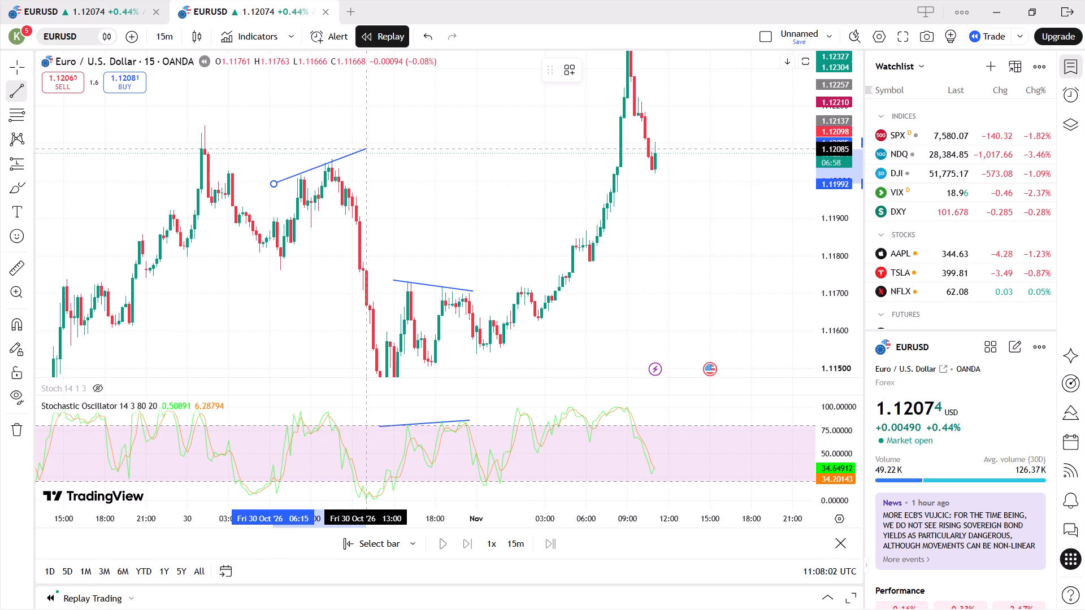
left_click_drag(368, 144, 370, 143)
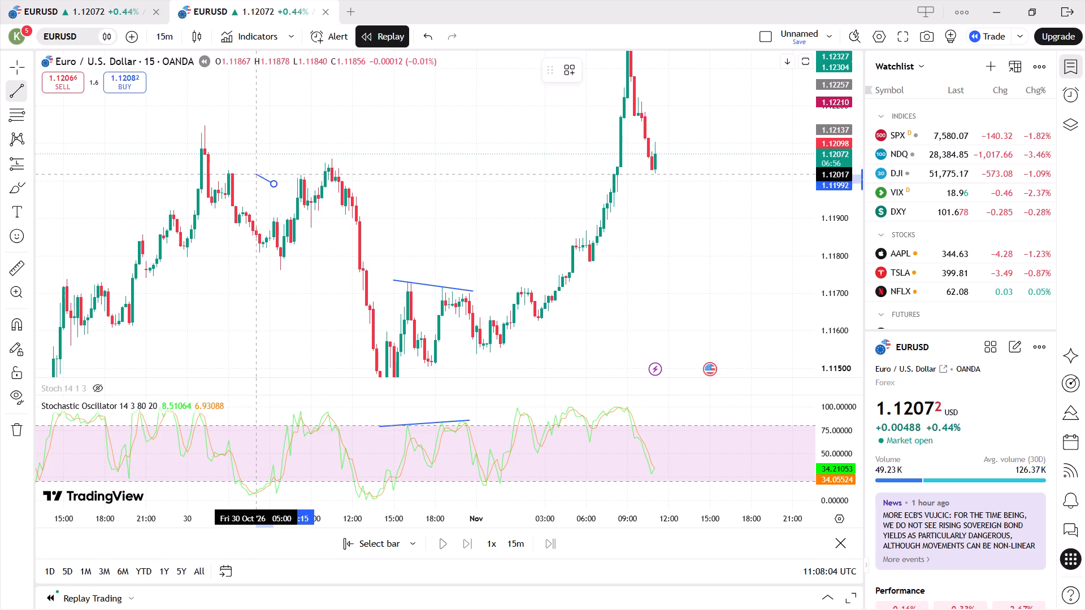
left_click(361, 147)
left_click_drag(274, 185, 281, 188)
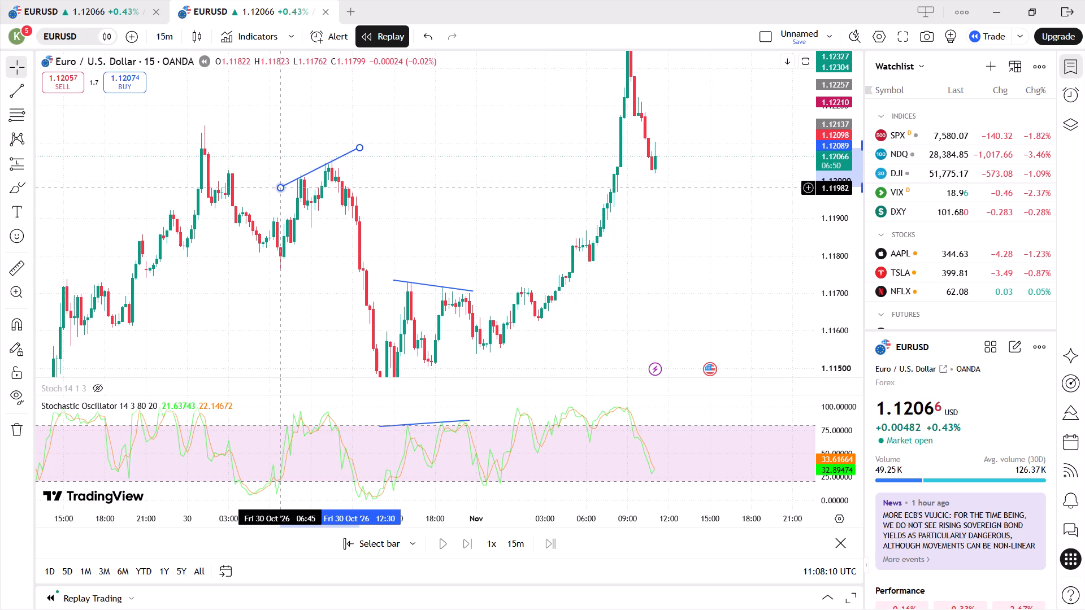
left_click(307, 173)
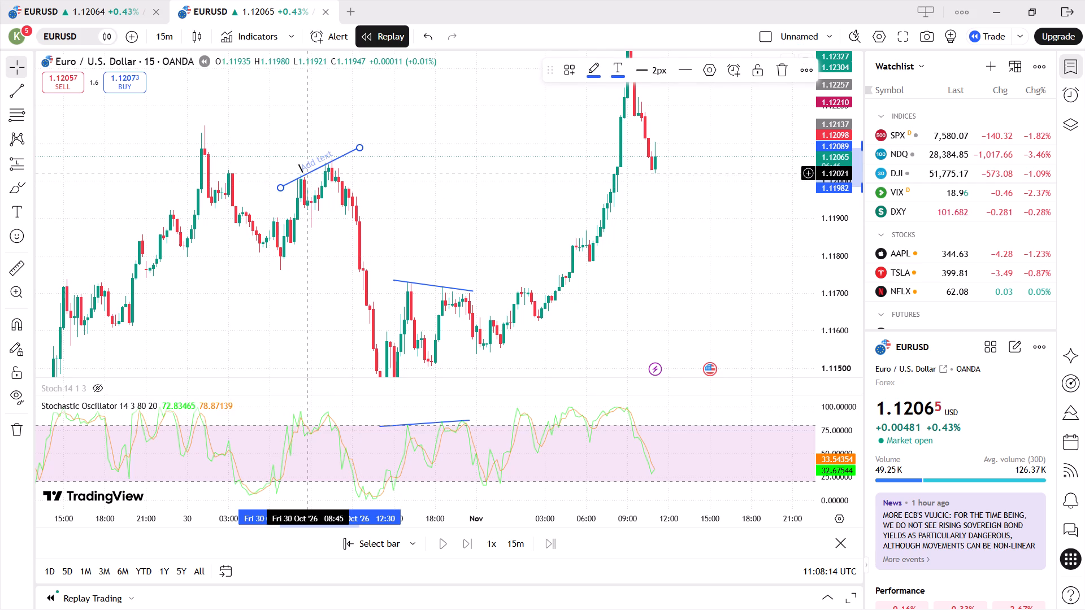
Draw a falling trend line over the matching 30 Oct Stochastic Oscillator peaks, from 06:30 to 12:00.
left_click(24, 95)
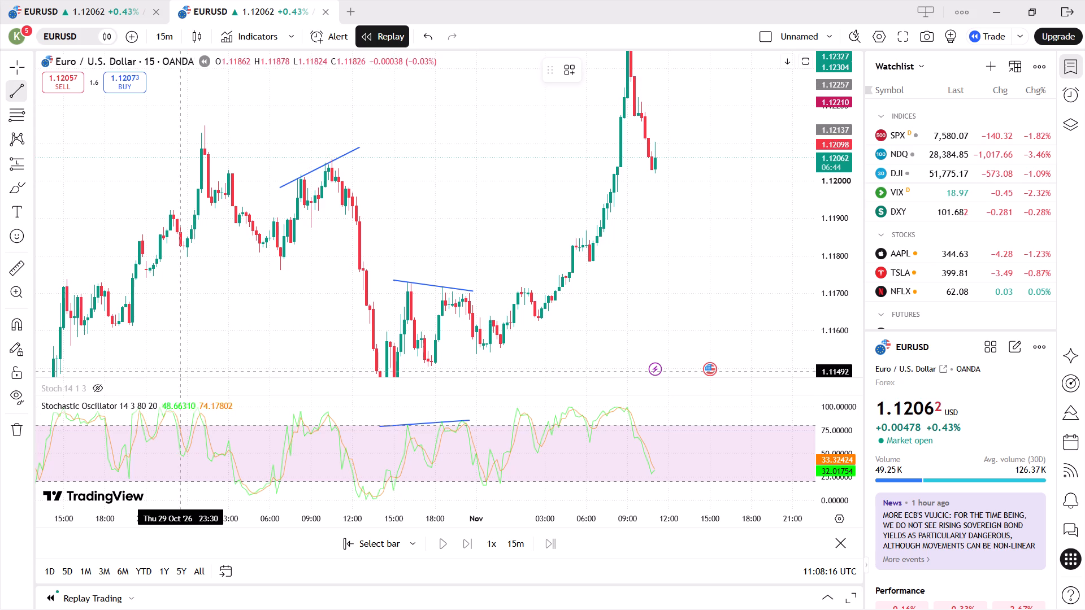
left_click_drag(274, 406, 335, 419)
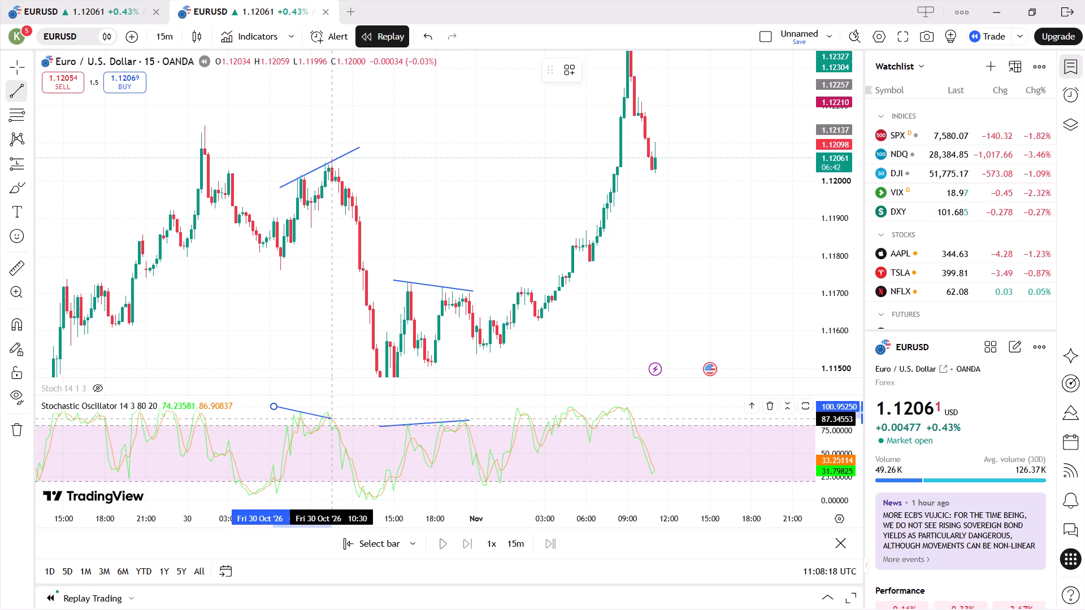
left_click_drag(335, 419, 353, 416)
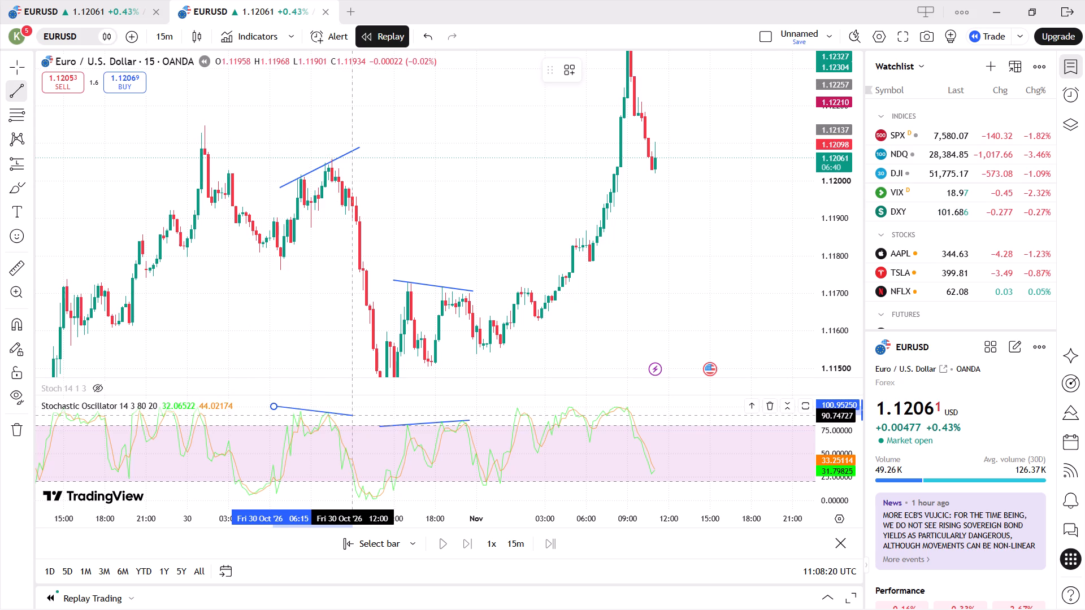
left_click_drag(353, 416, 360, 419)
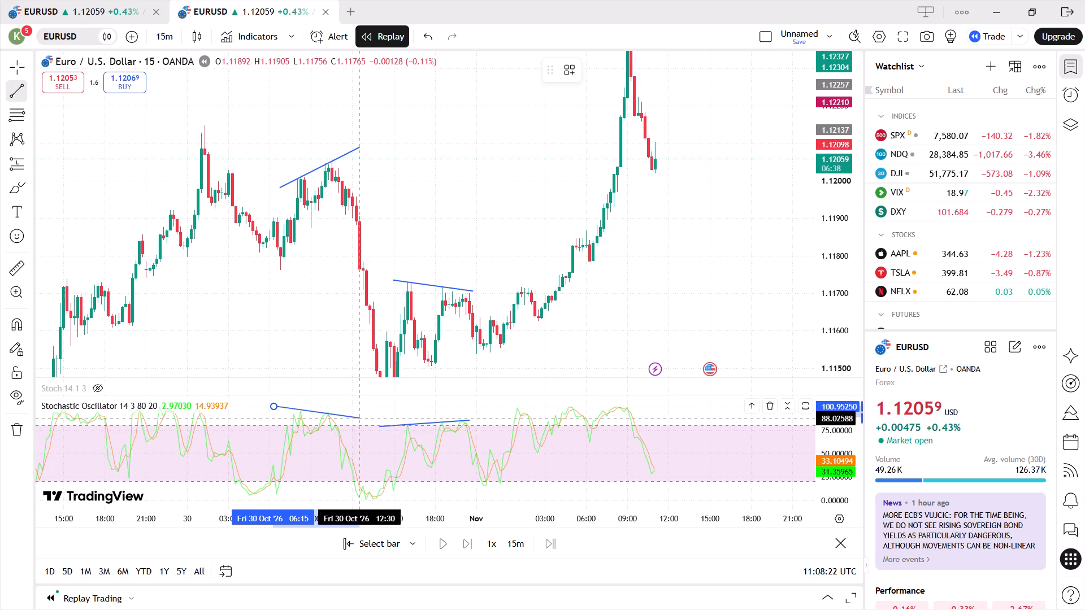
left_click_drag(360, 419, 362, 417)
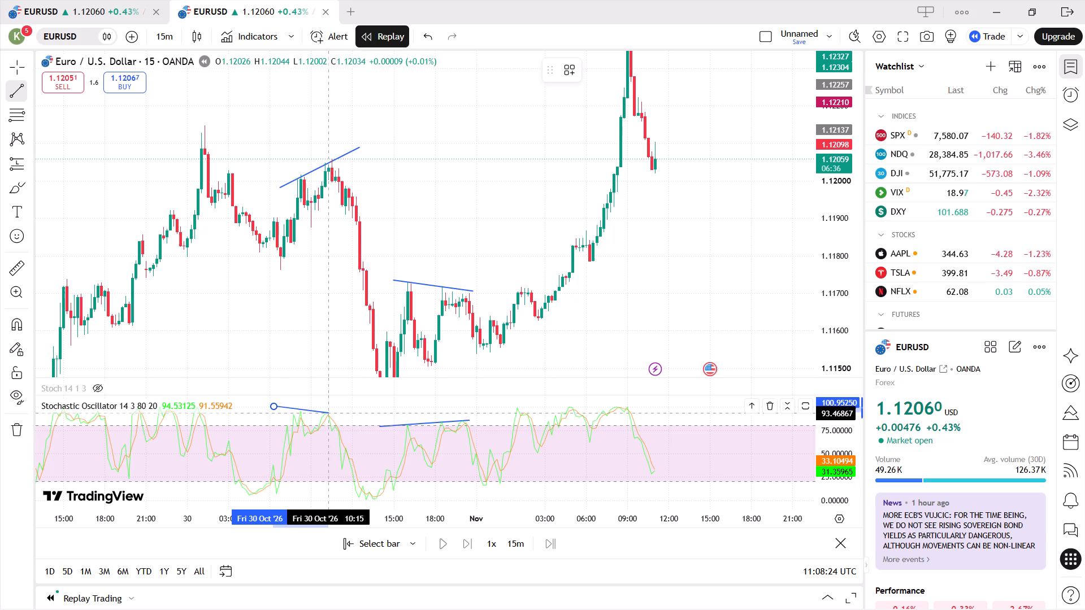
left_click(351, 415)
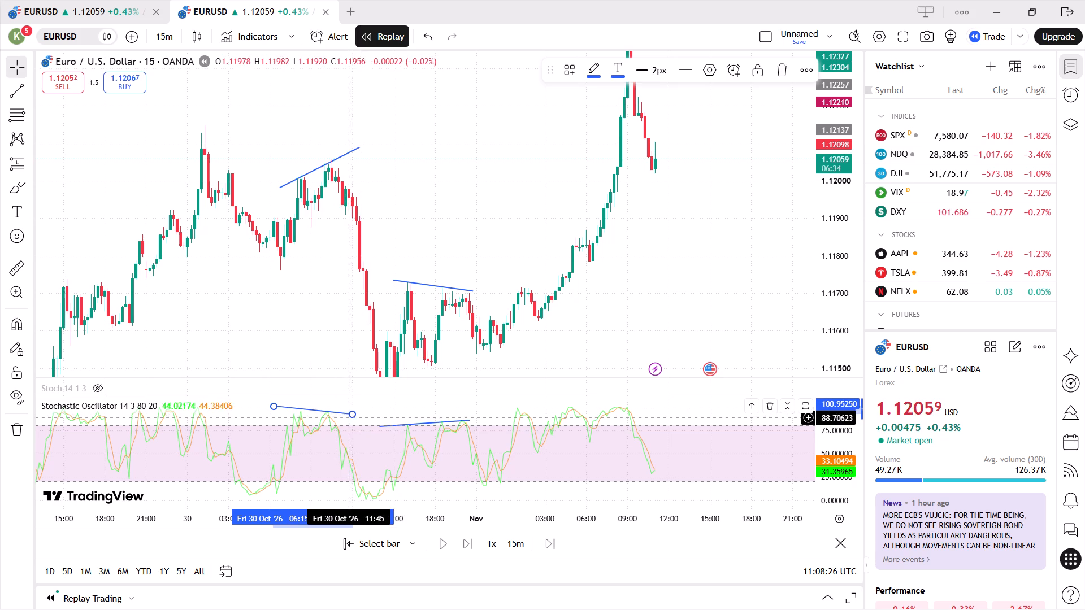
left_click_drag(275, 404, 276, 408)
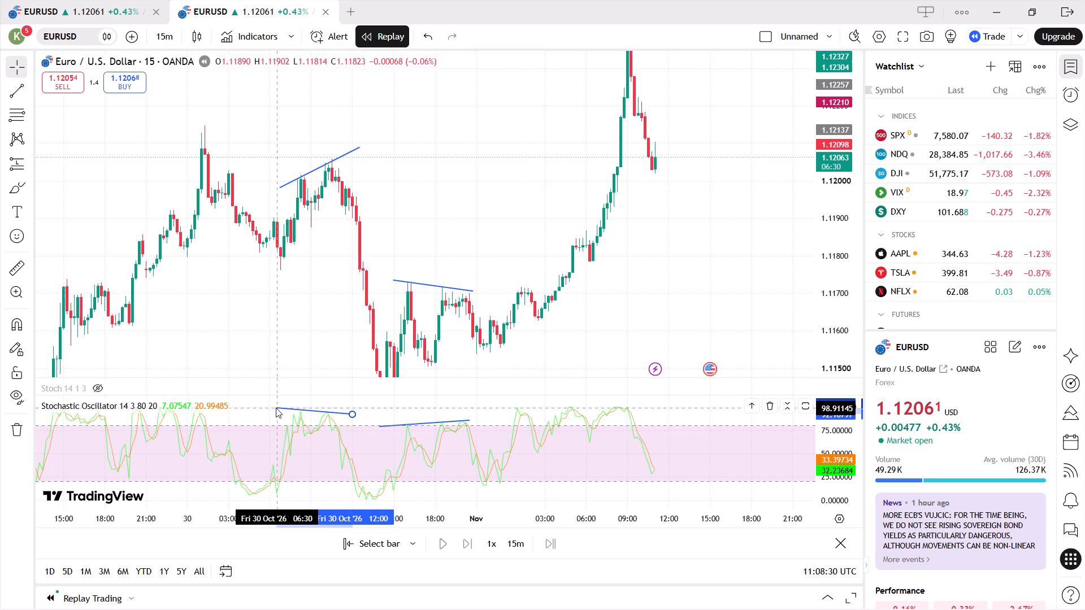
left_click_drag(276, 408, 277, 409)
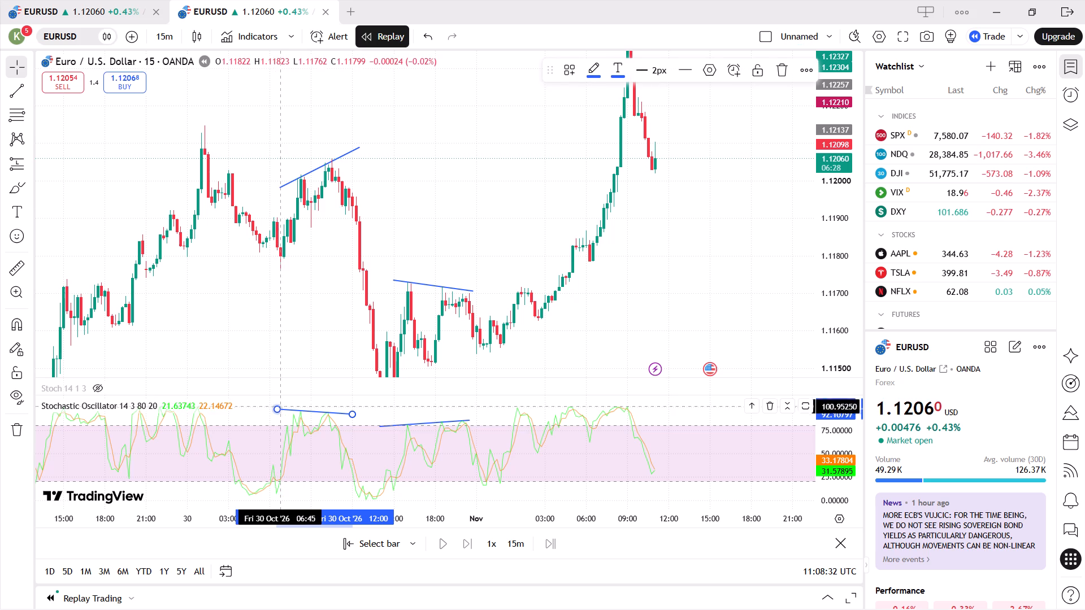
Move the start point of the rising 30 Oct price trend line to 06:30 at about 1.11985.
left_click(279, 186)
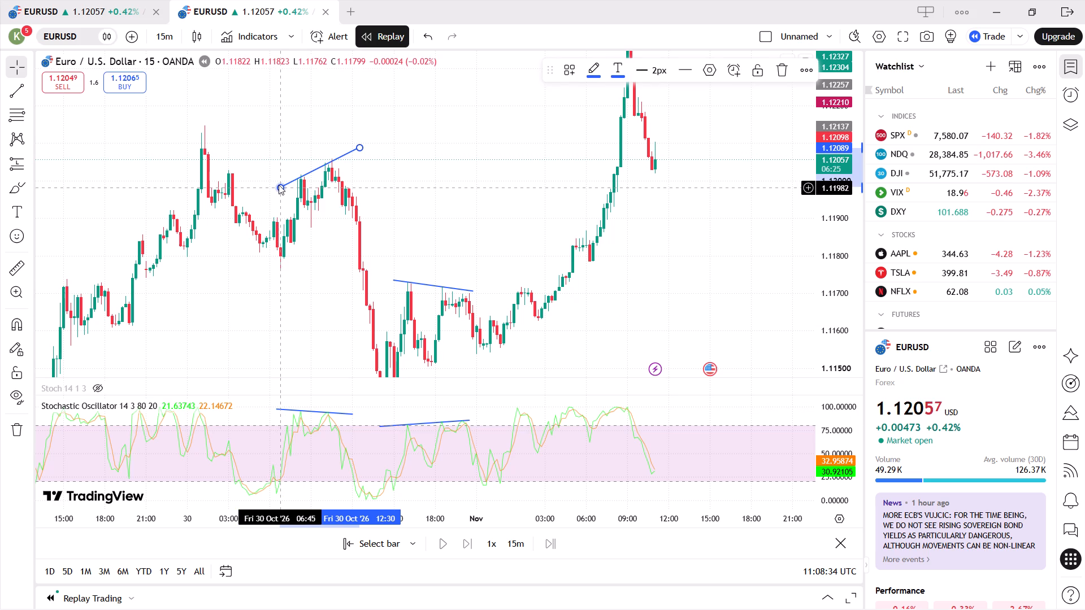
left_click(279, 183)
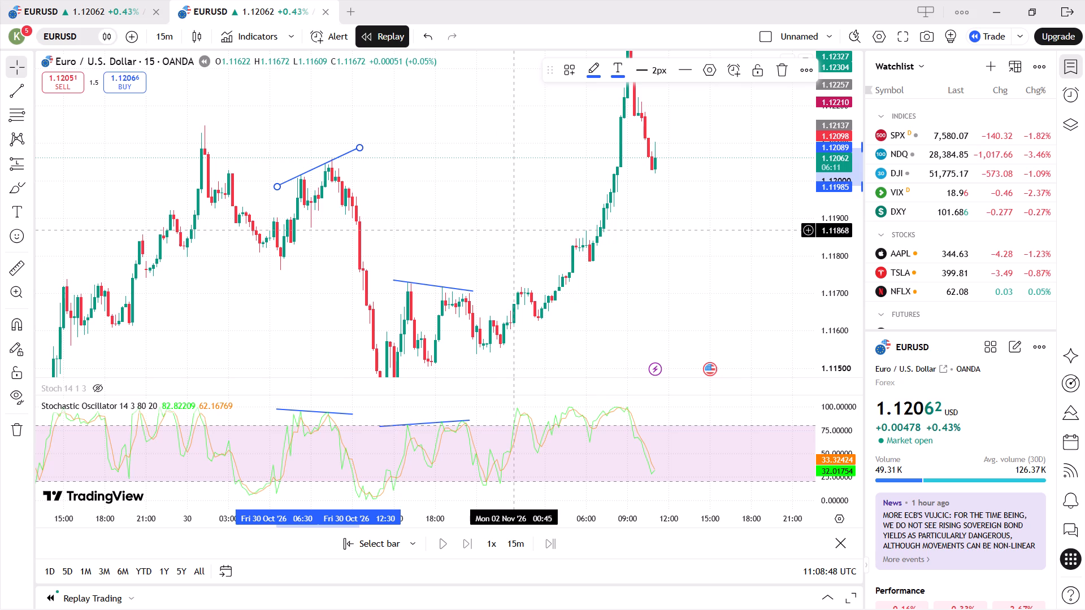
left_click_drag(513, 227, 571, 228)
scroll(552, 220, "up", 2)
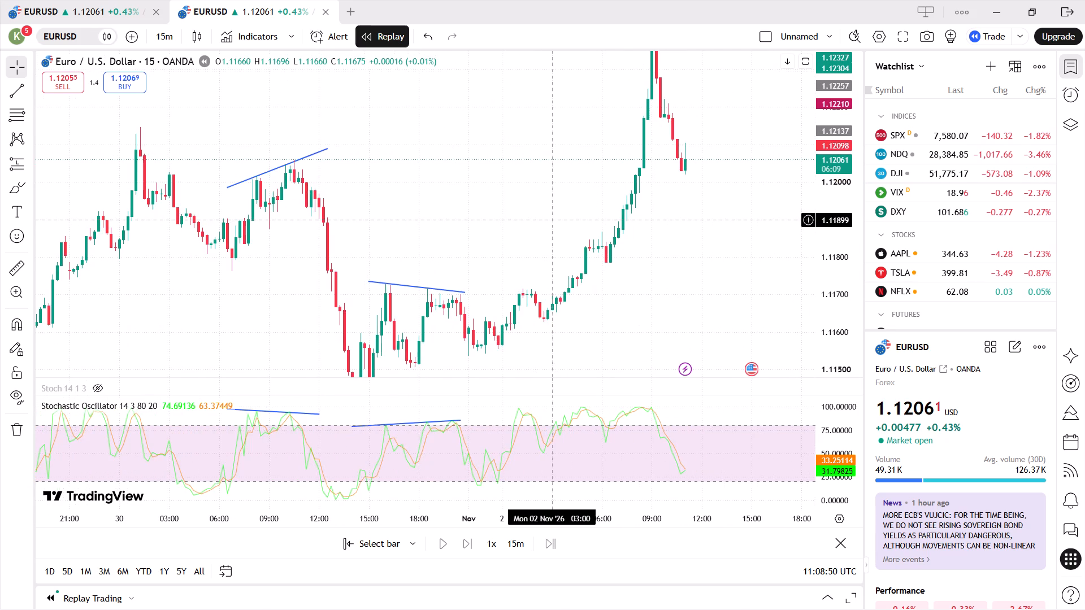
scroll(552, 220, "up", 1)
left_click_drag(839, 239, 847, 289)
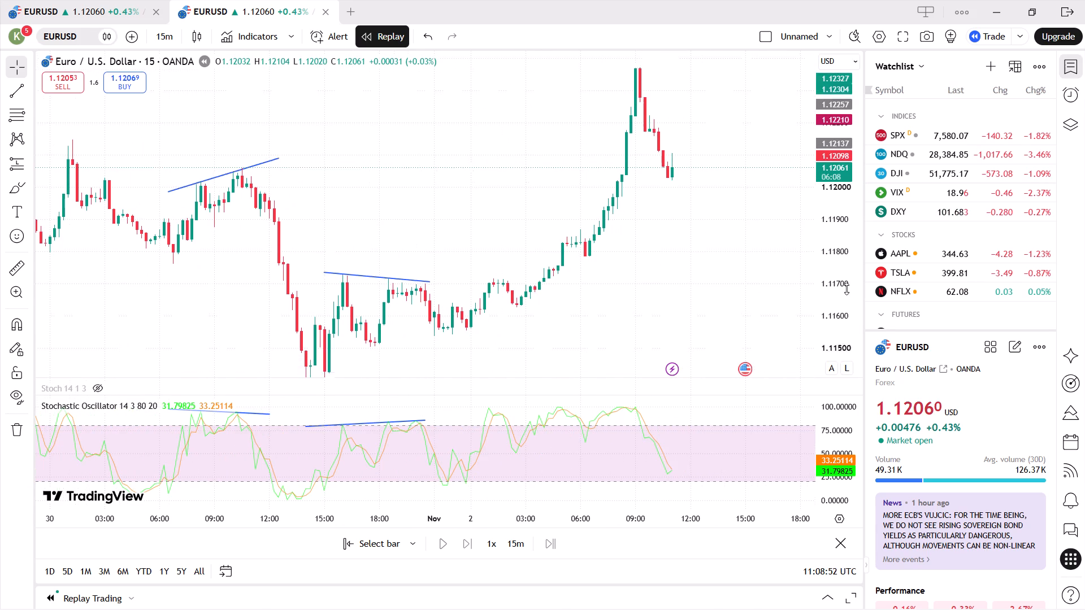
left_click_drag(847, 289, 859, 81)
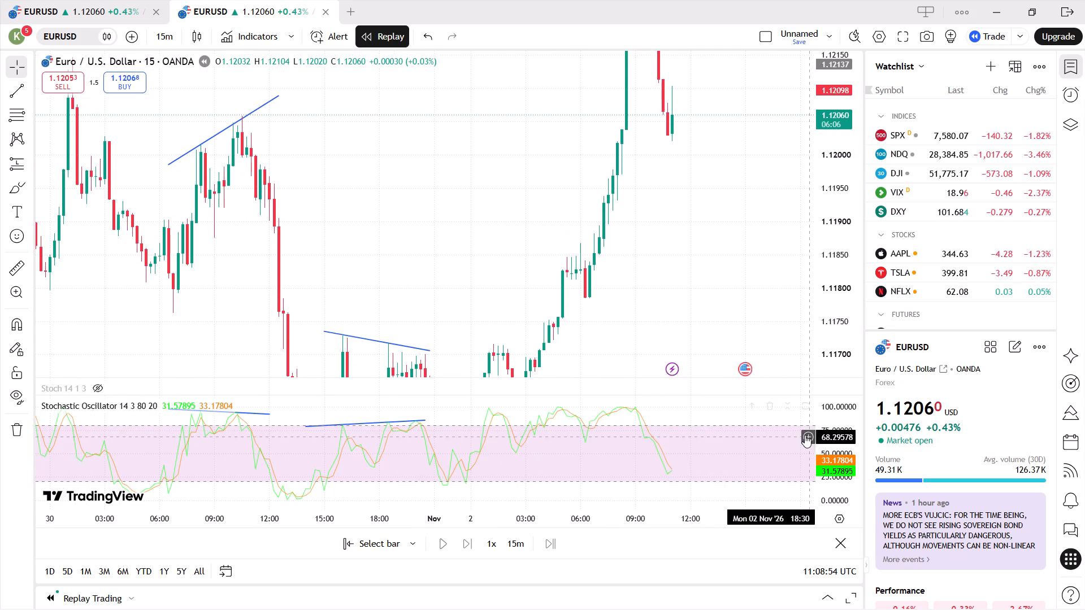
Turn off the table view of the watchlist.
left_click(1040, 61)
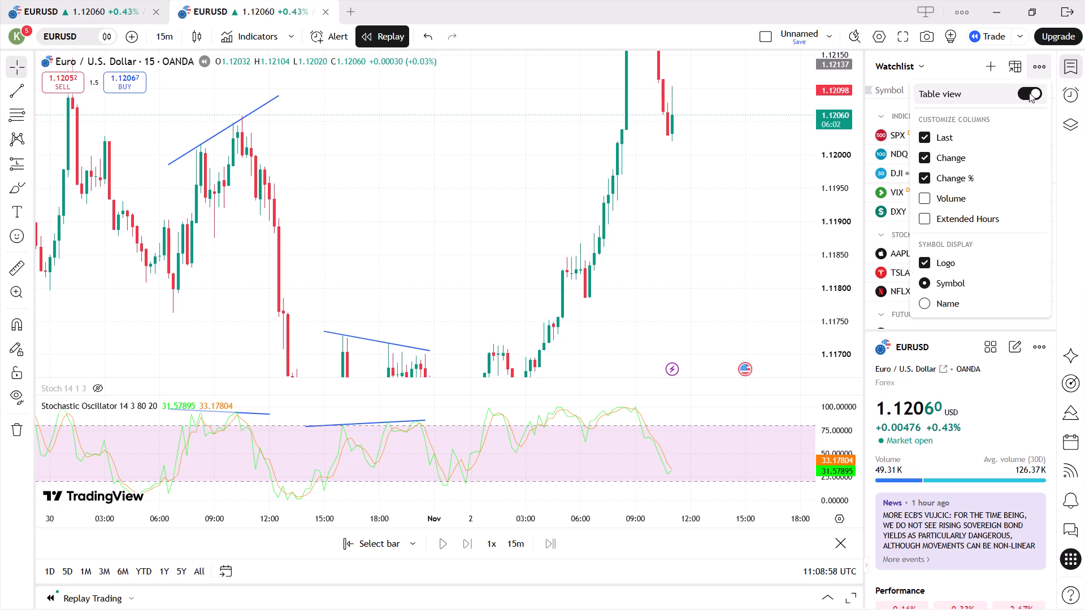
left_click(1033, 61)
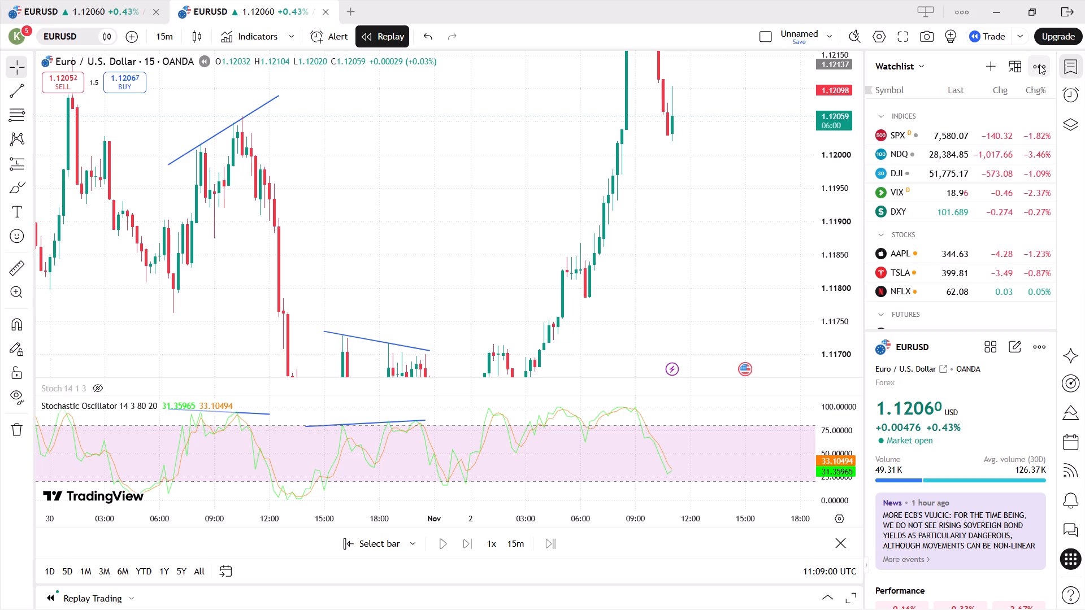
left_click(1039, 64)
left_click(1035, 88)
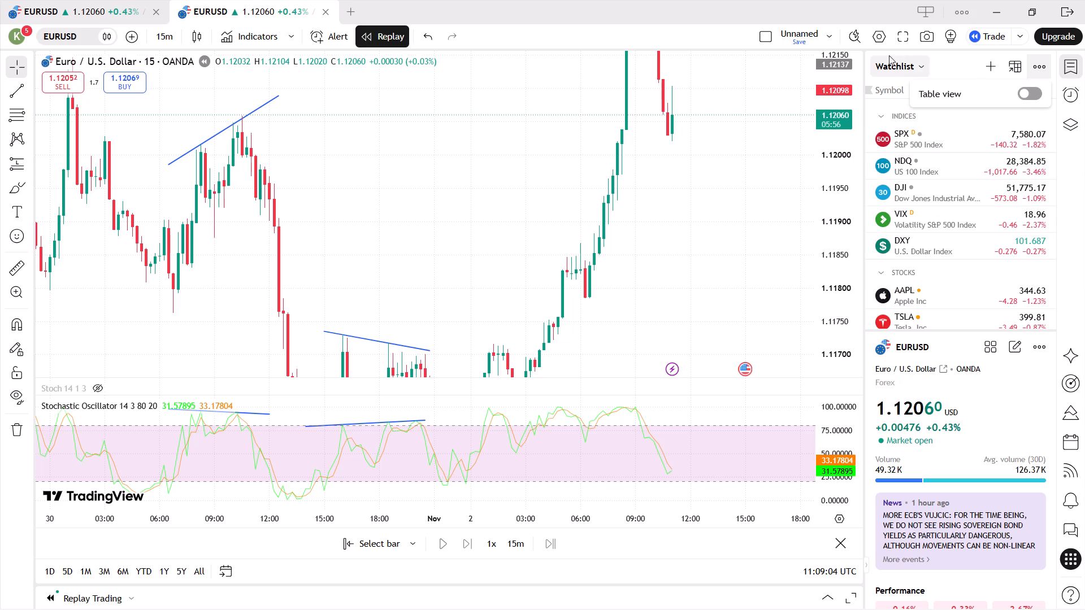
Show the EURUSD chart in fullscreen mode and examine both 30 Oct price trend lines against their Stochastic Oscillator lines.
left_click(906, 41)
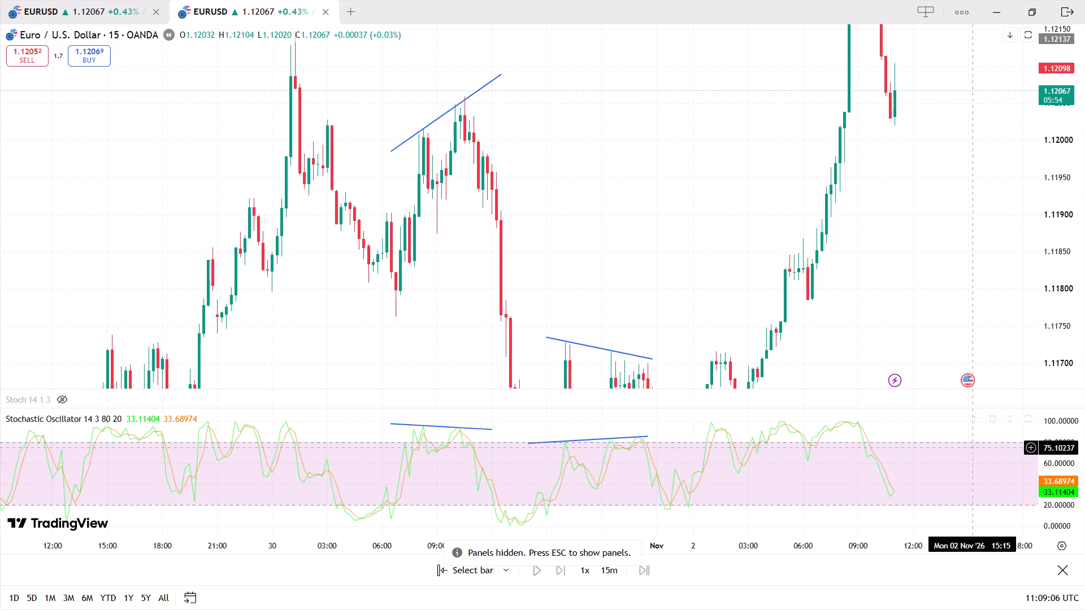
scroll(900, 264, "down", 1)
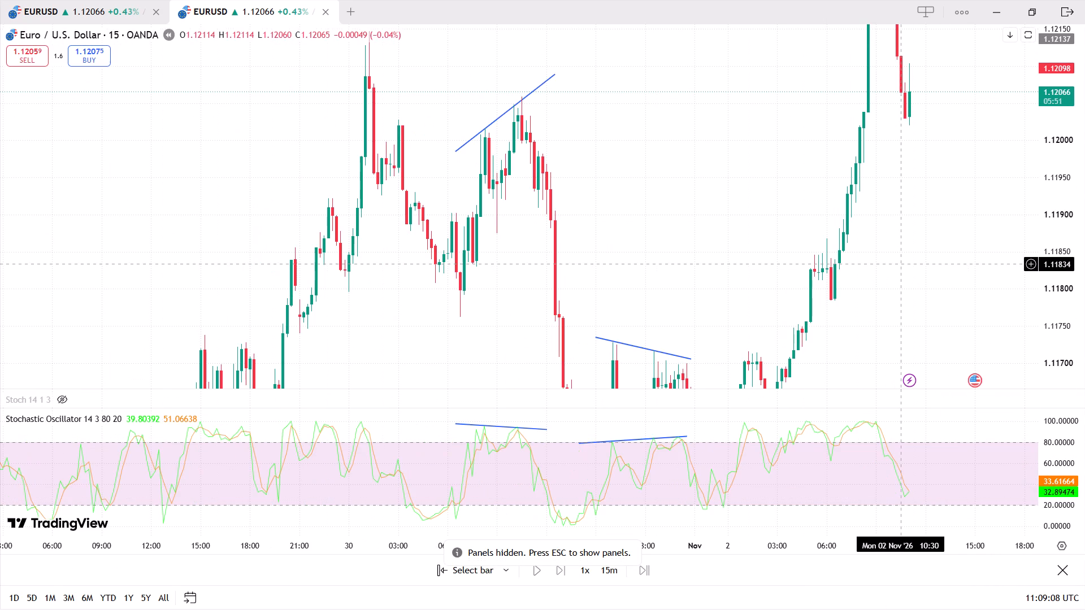
left_click_drag(898, 265, 821, 216)
scroll(821, 216, "down", 1)
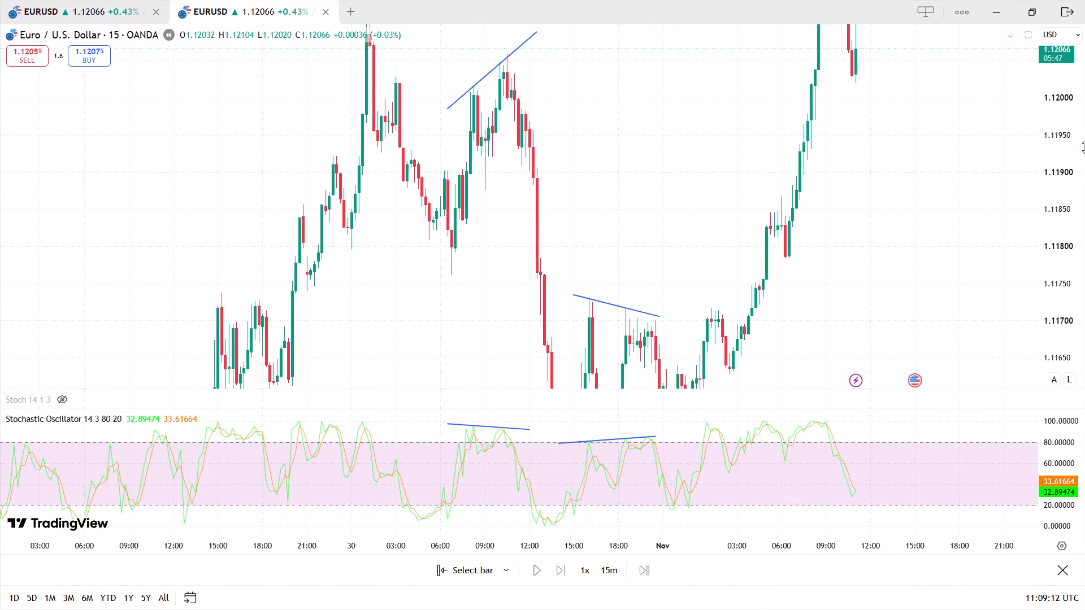
left_click_drag(1065, 145, 1083, 245)
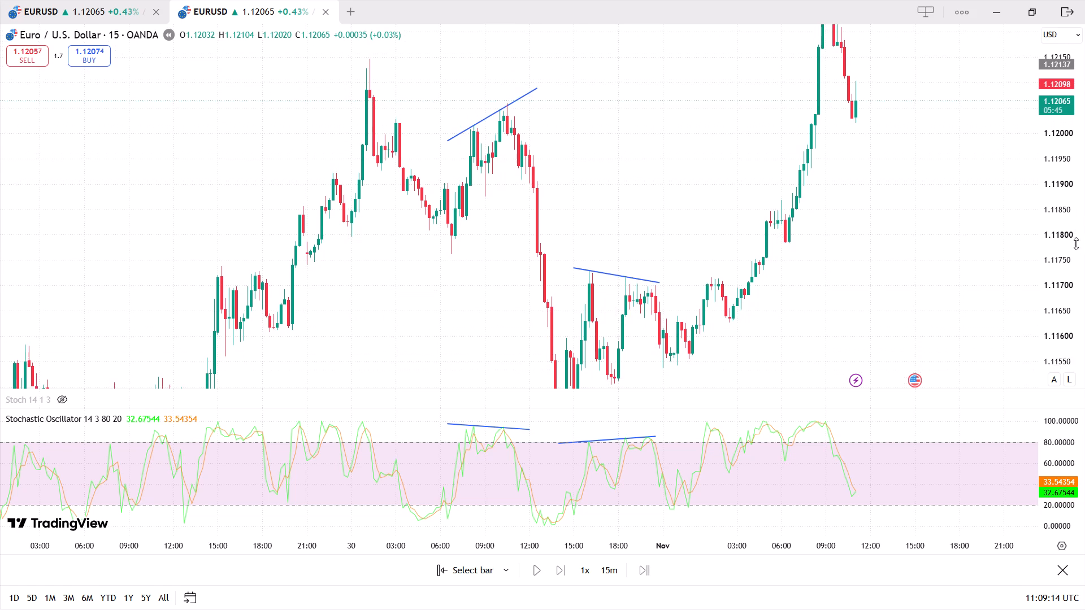
left_click_drag(908, 272, 882, 200)
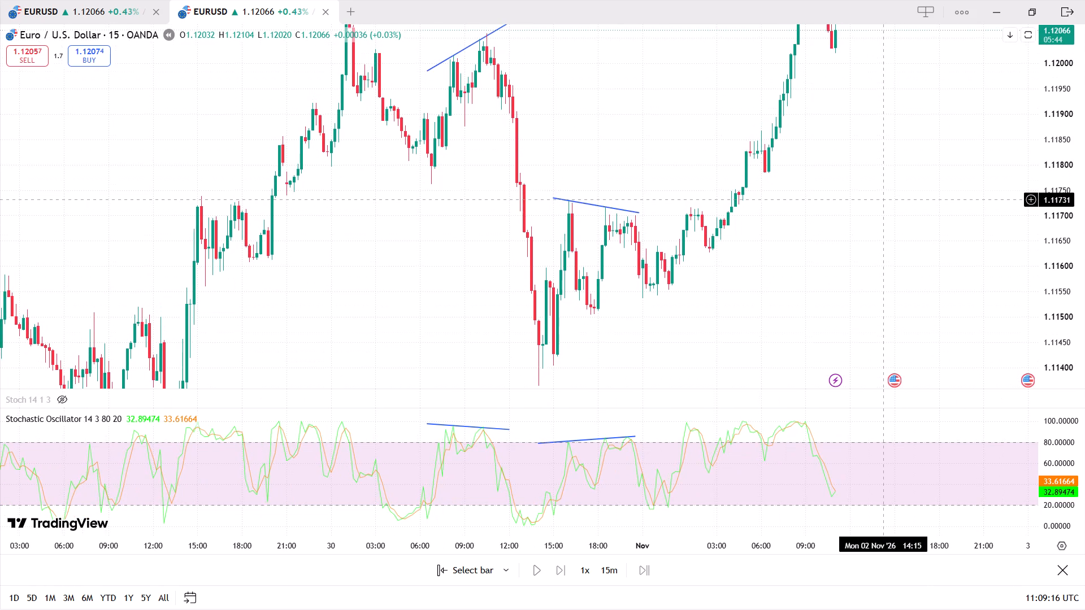
left_click_drag(882, 200, 871, 213)
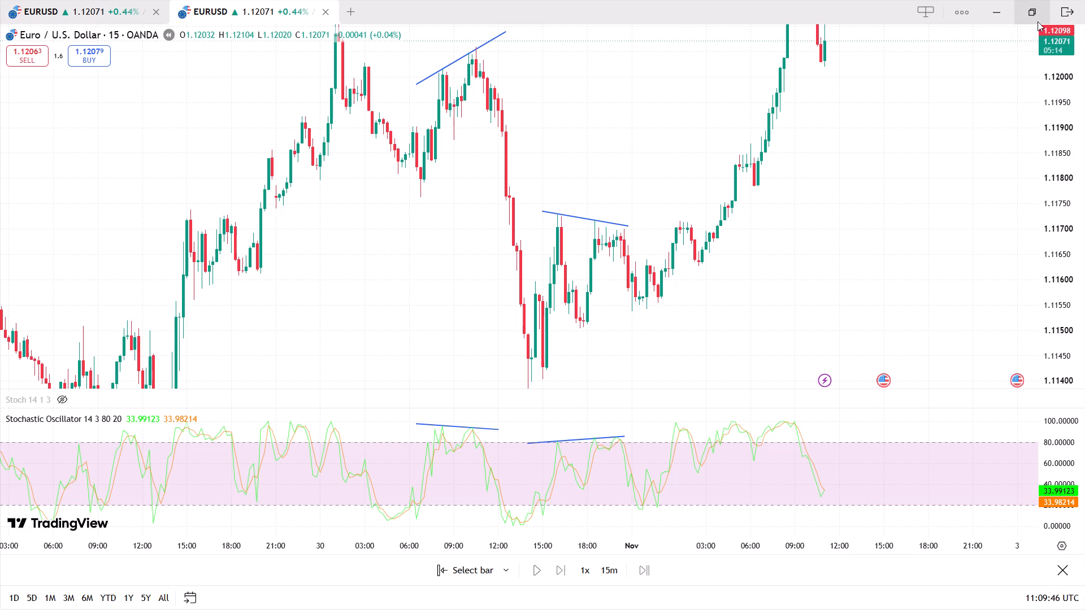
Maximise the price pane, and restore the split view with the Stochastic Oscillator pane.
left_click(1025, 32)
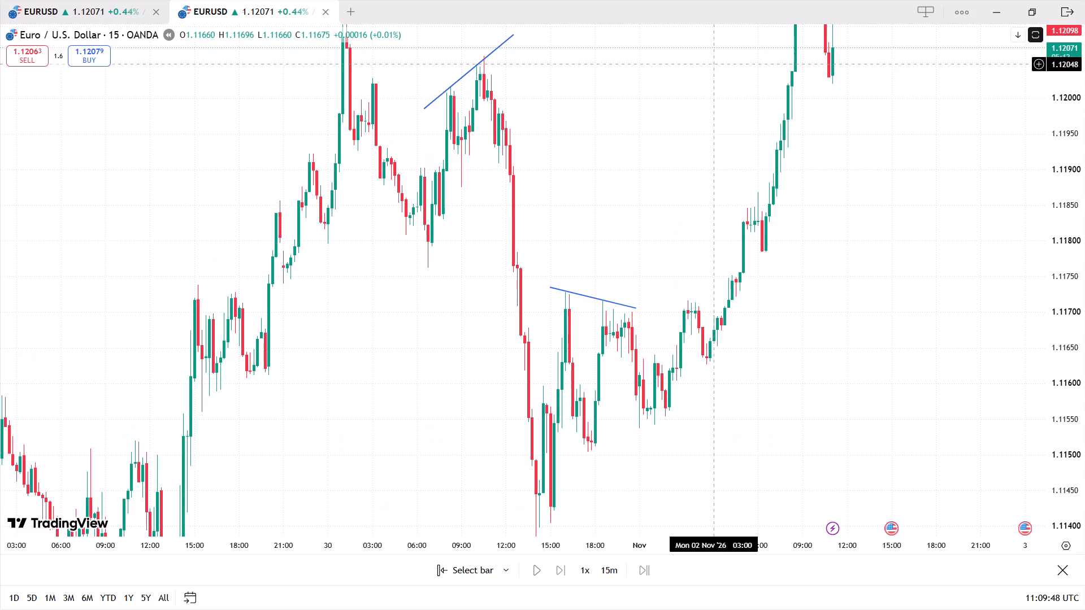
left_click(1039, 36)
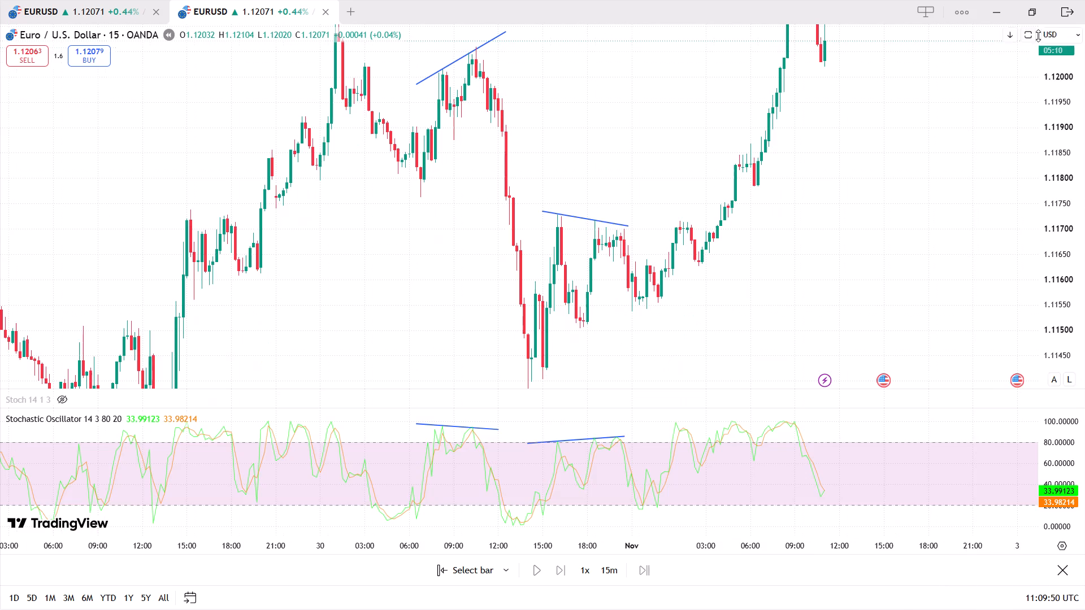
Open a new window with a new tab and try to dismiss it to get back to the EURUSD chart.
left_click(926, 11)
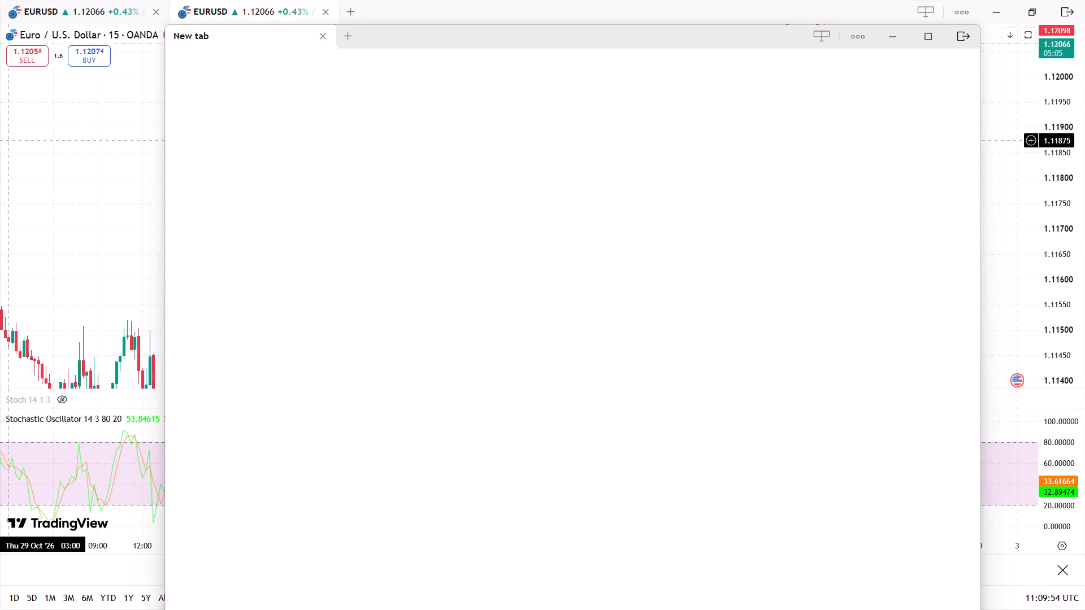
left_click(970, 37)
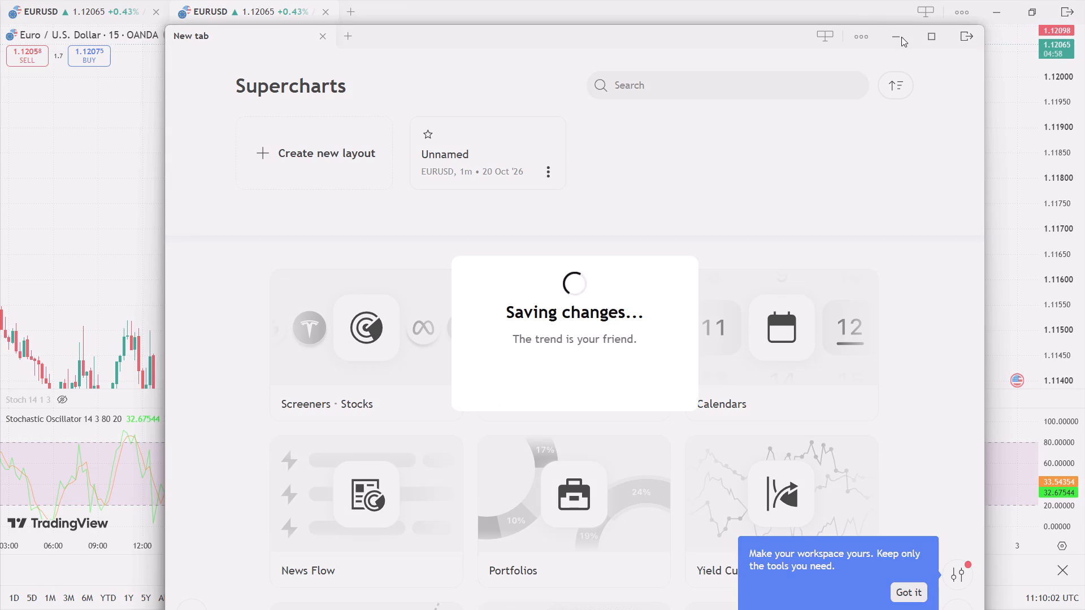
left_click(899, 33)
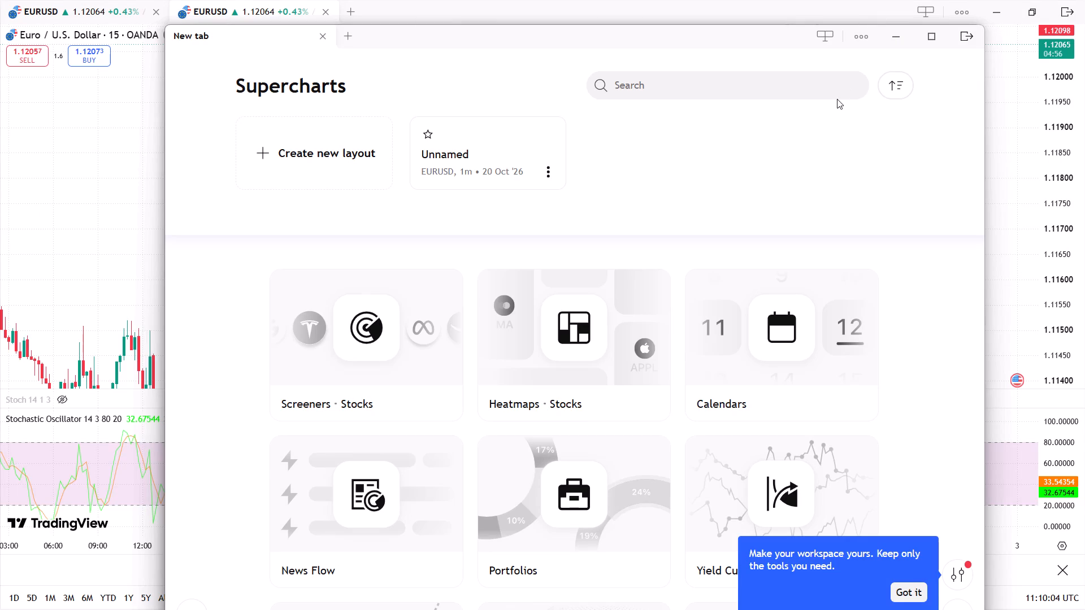
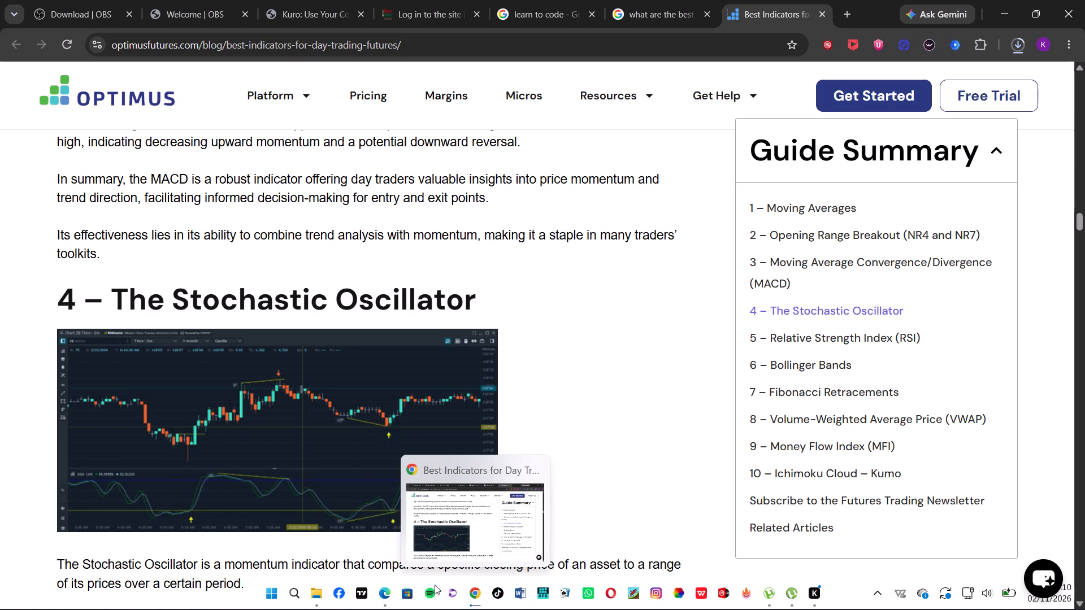
Switch from the Stochastic Oscillator article to TradingView, launching the desktop app again.
left_click(363, 588)
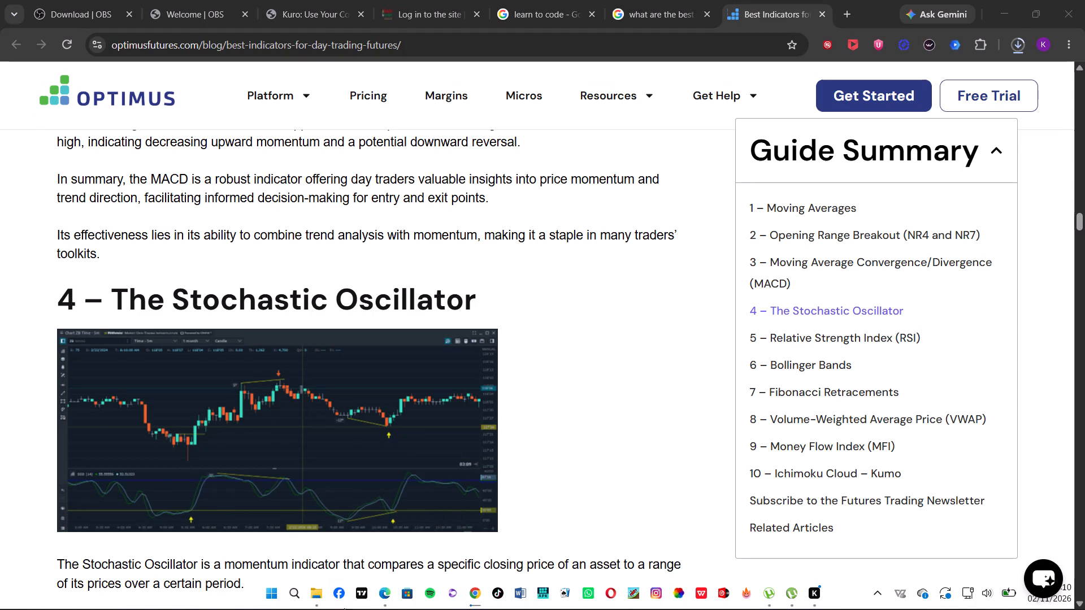
left_click(364, 594)
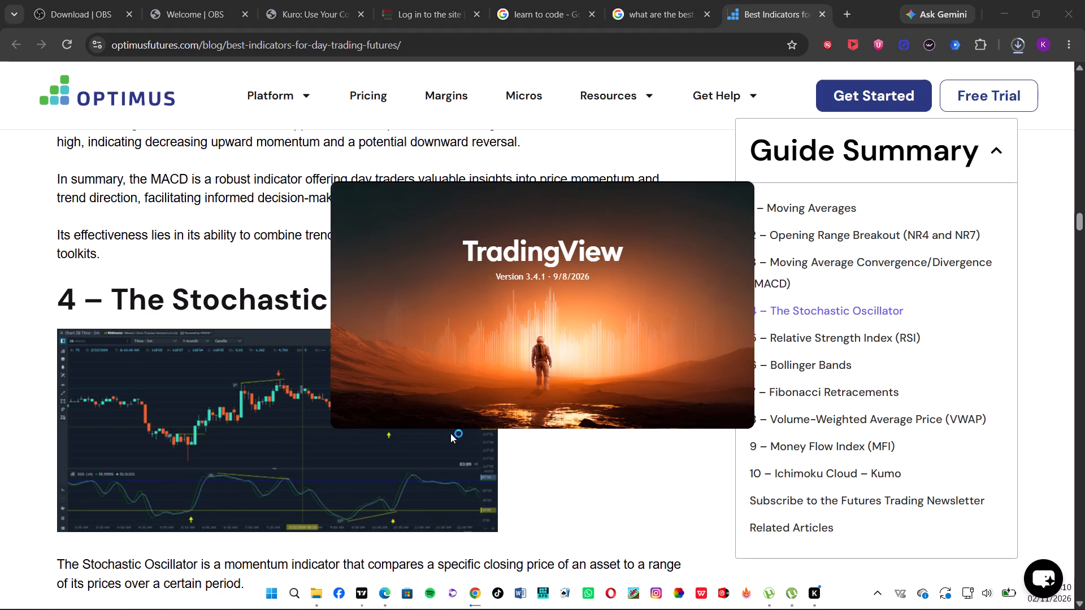
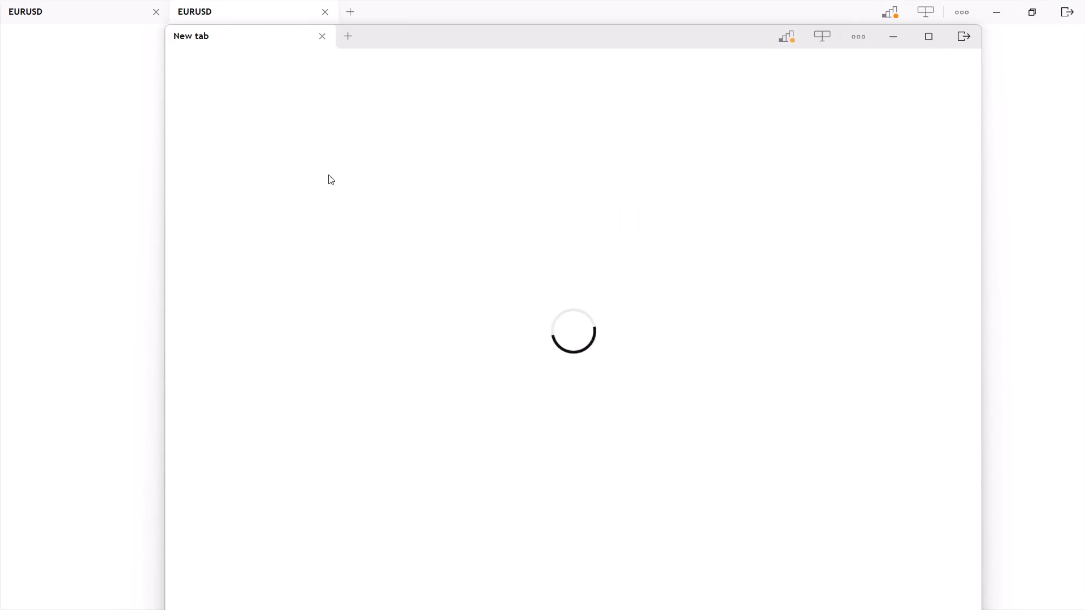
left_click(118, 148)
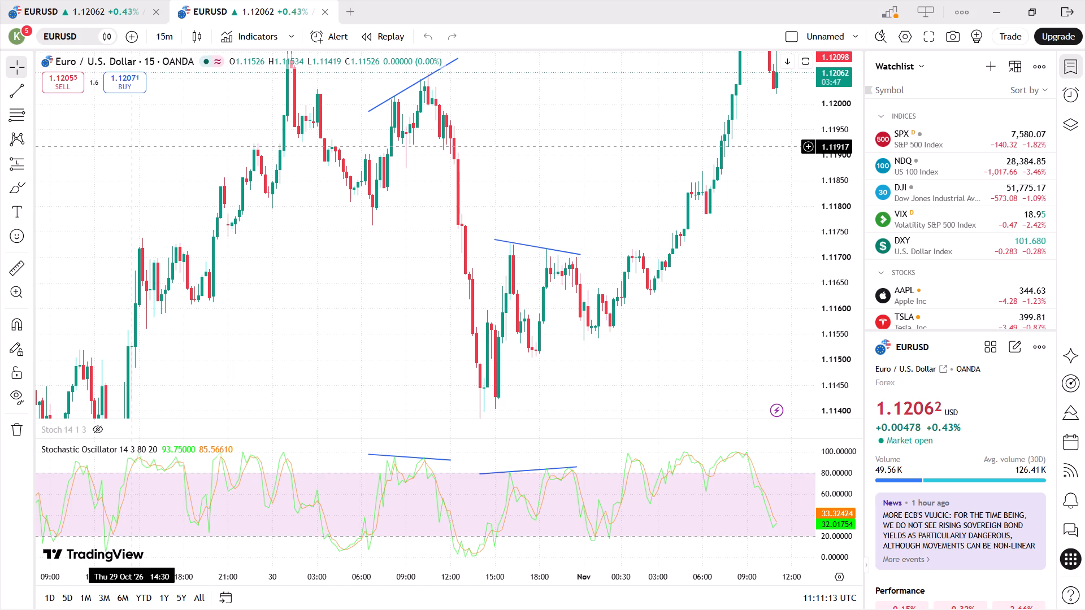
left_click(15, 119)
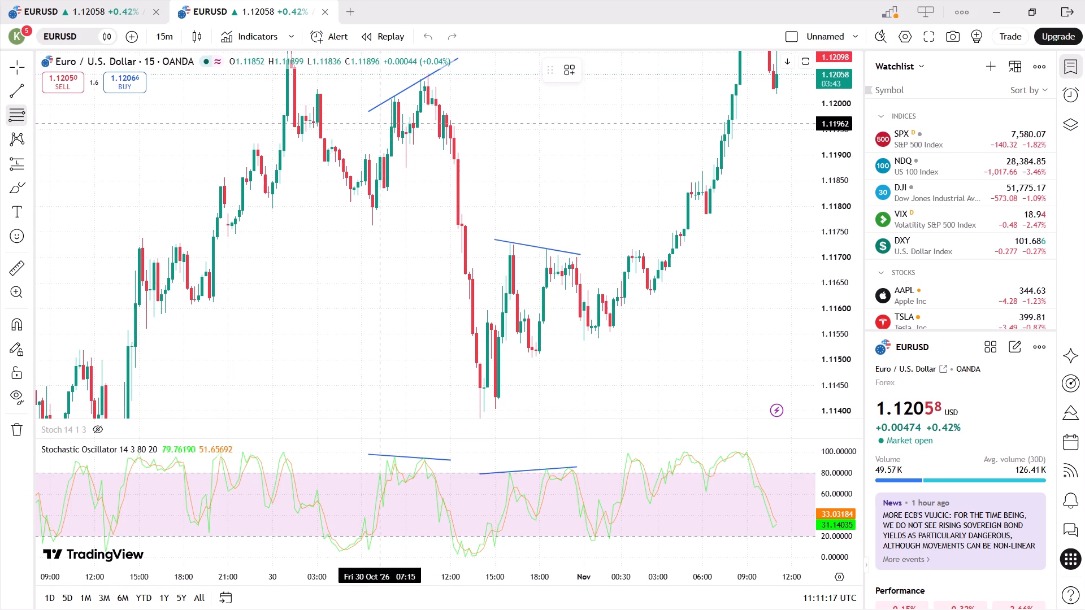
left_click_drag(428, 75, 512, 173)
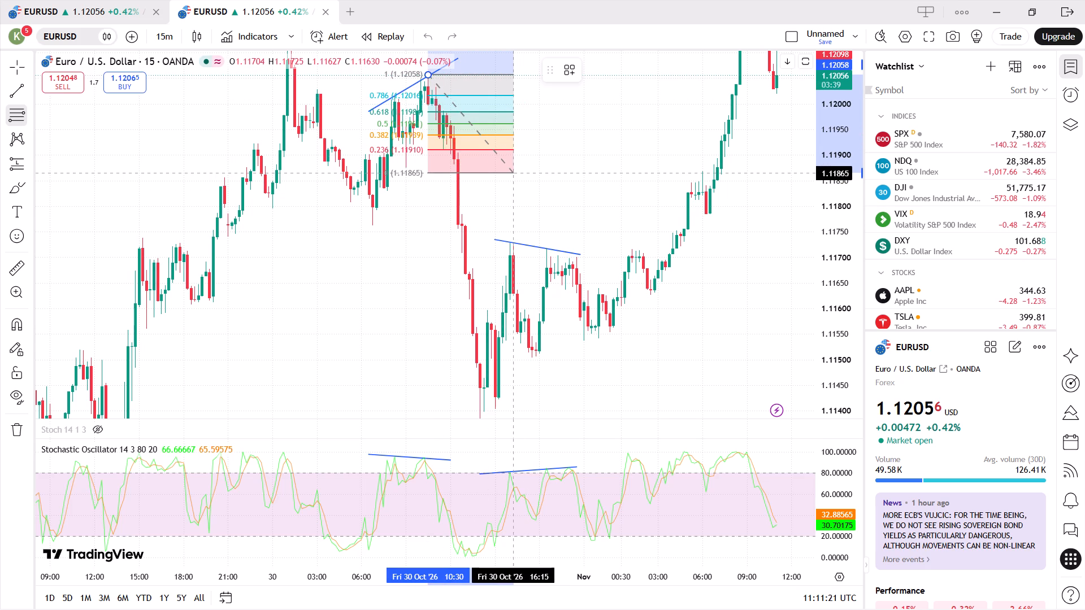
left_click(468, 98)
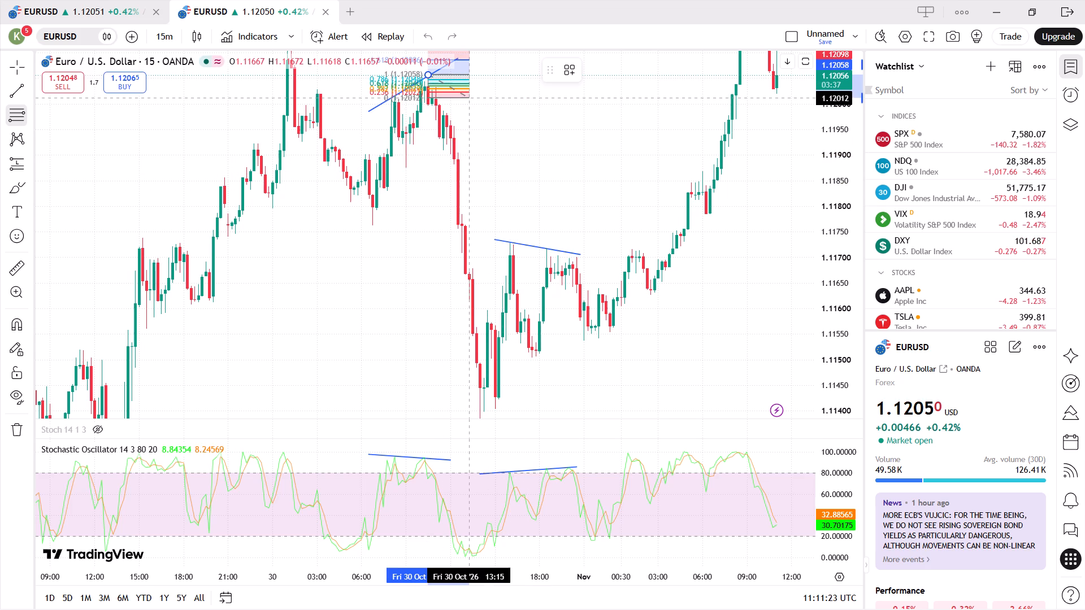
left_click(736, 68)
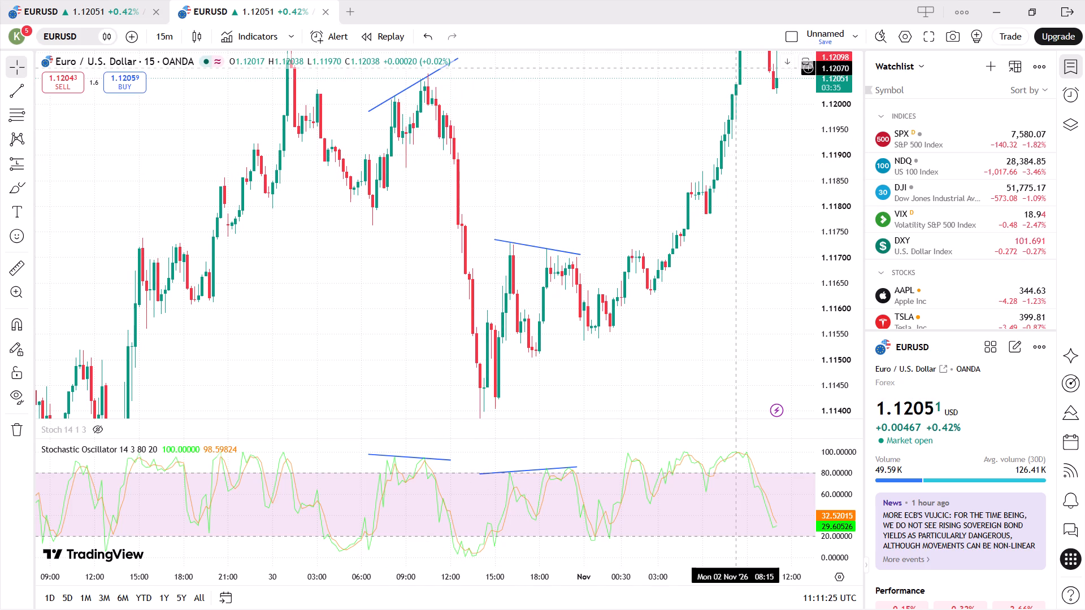
Place a long position at the 30 Oct swing high with entry at about 1.12050 and reverse it to short.
left_click(15, 165)
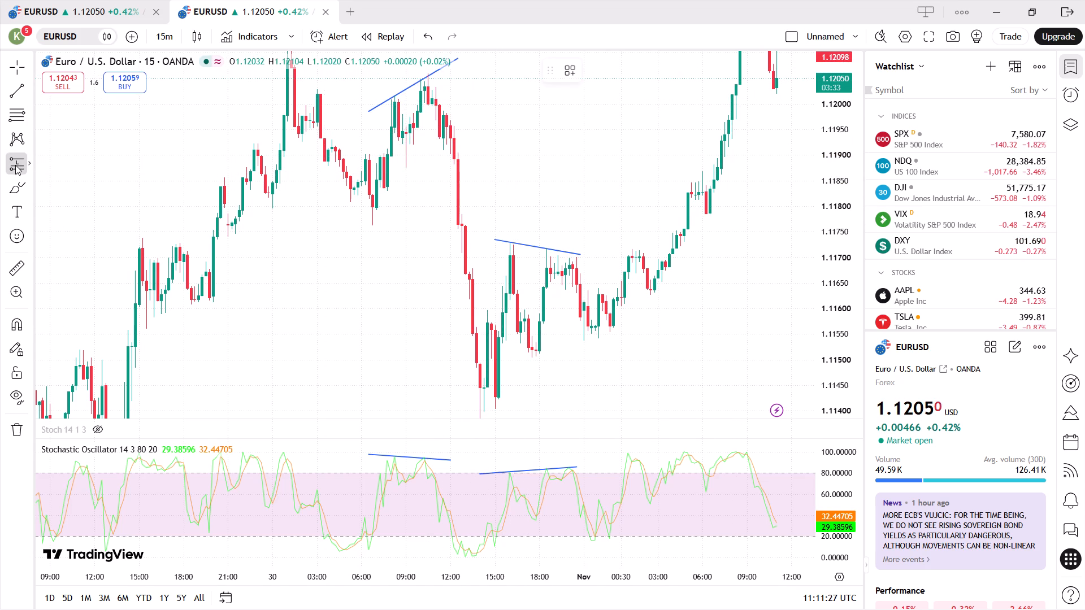
left_click_drag(421, 79, 495, 114)
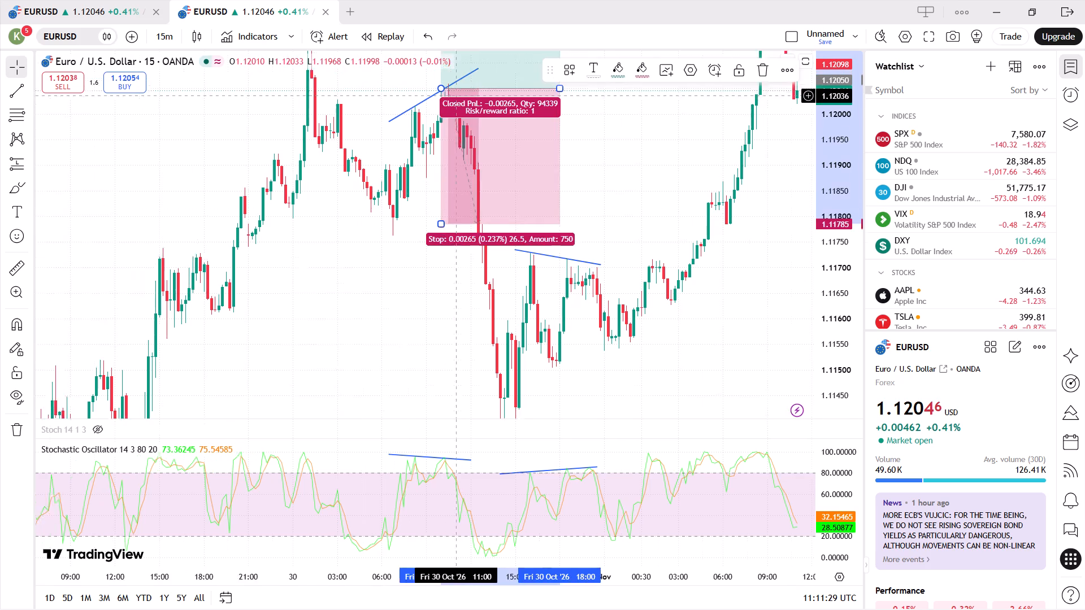
left_click_drag(495, 114, 464, 217)
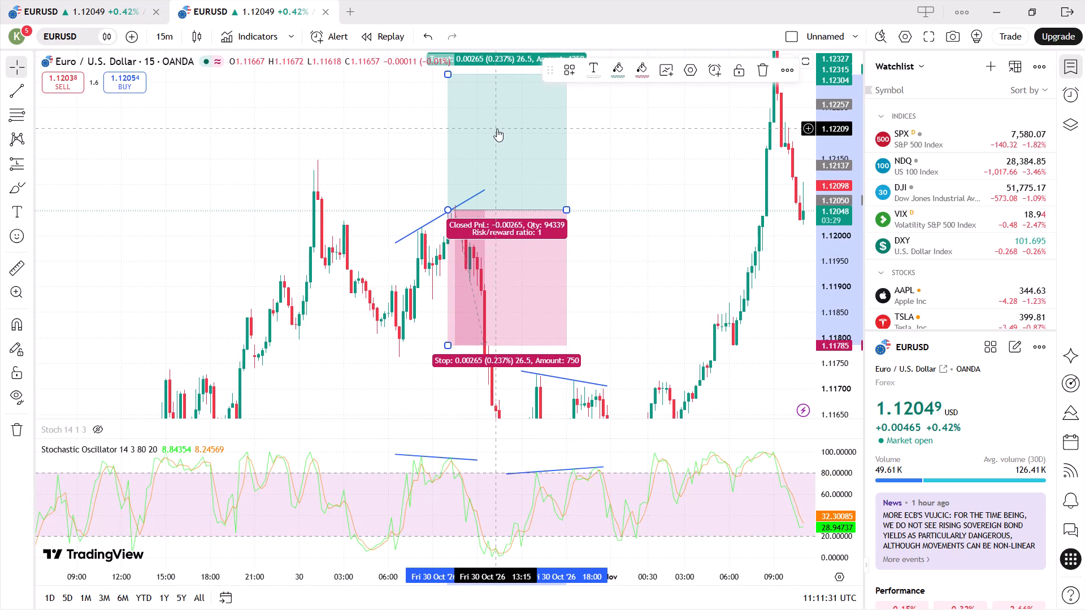
right_click(497, 129)
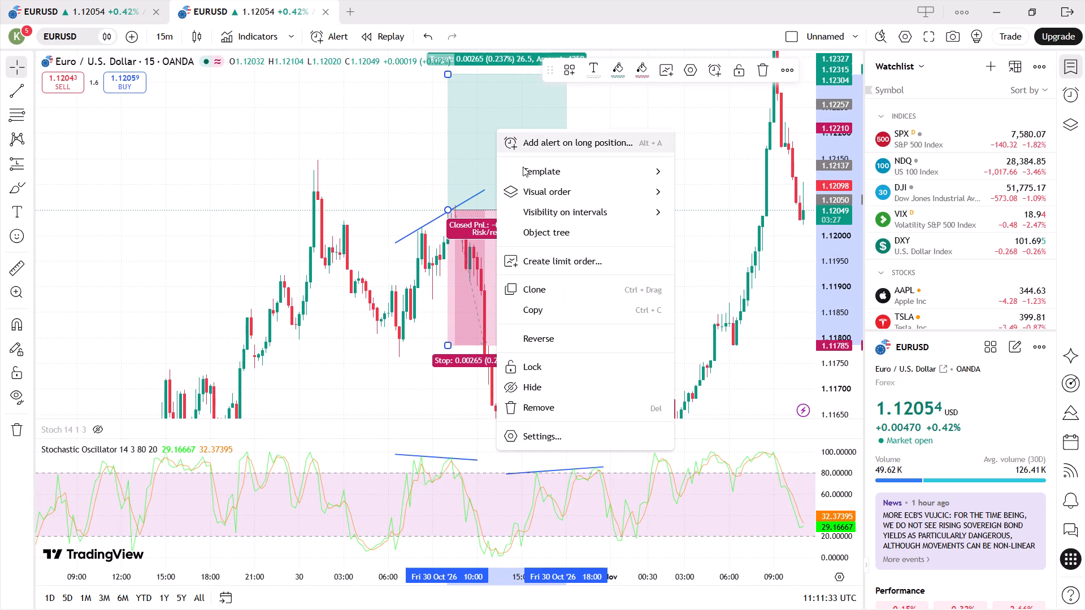
left_click(557, 343)
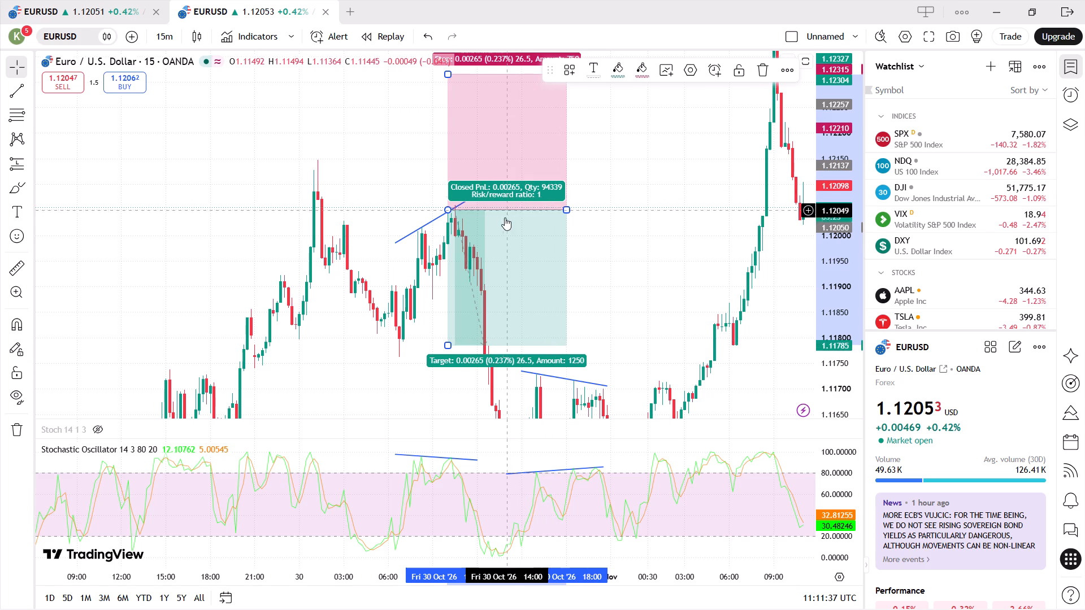
Move the short position just after the 30 Oct swing high, starting at 11:15 with its entry at about 1.12031.
left_click_drag(499, 226, 539, 242)
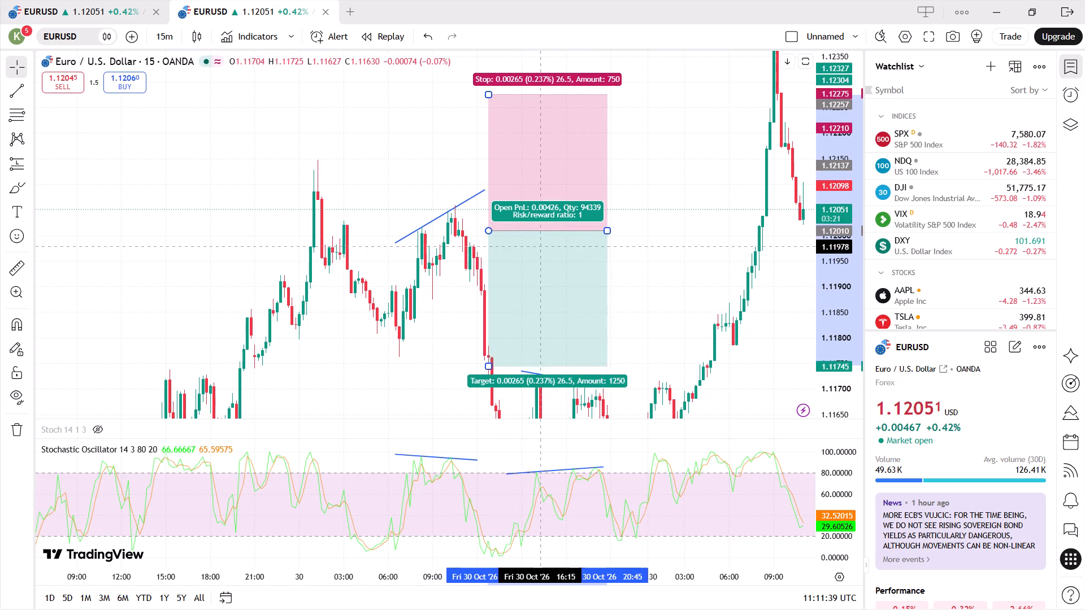
left_click_drag(539, 242, 515, 237)
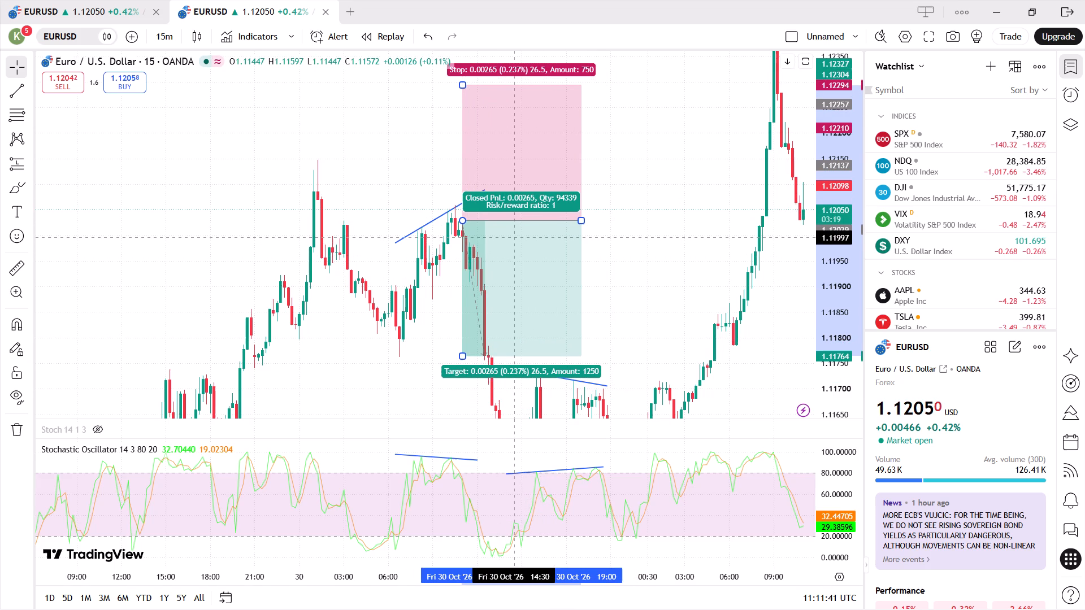
left_click_drag(515, 237, 511, 225)
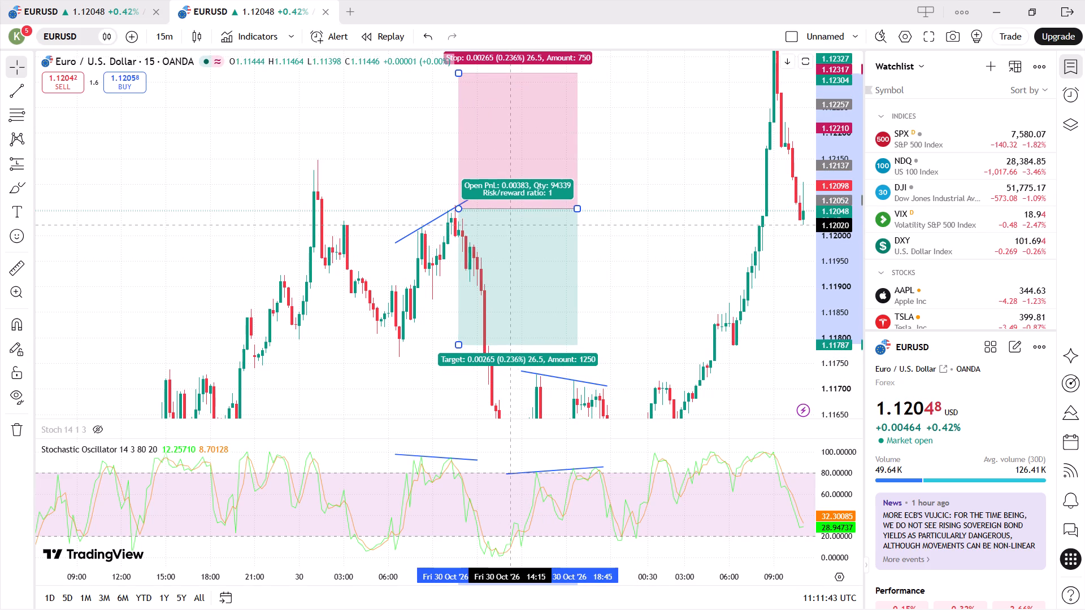
left_click_drag(511, 225, 508, 228)
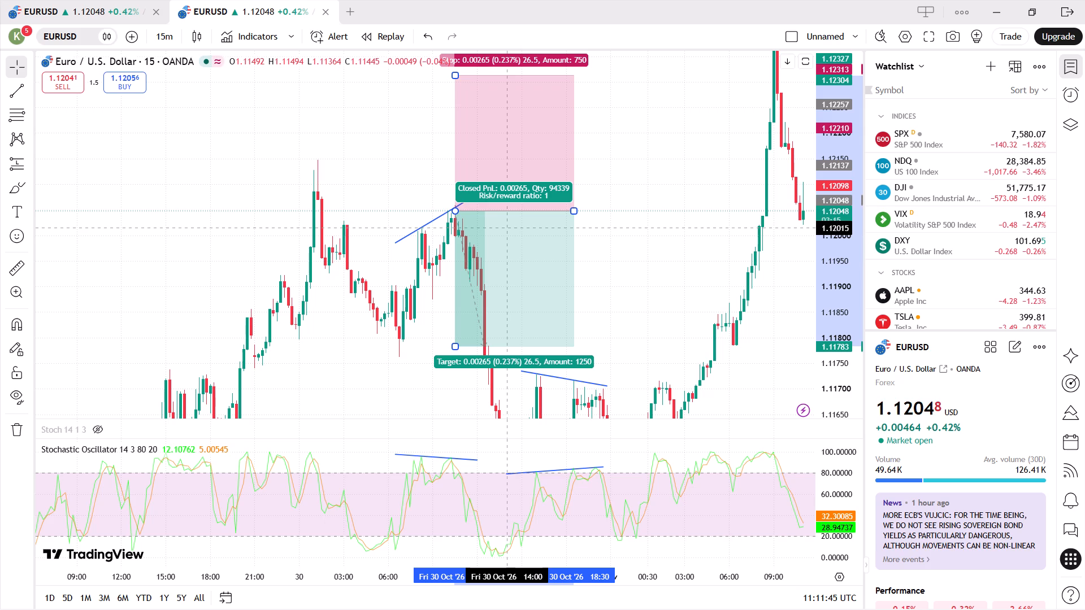
left_click_drag(508, 228, 510, 230)
left_click_drag(510, 230, 510, 242)
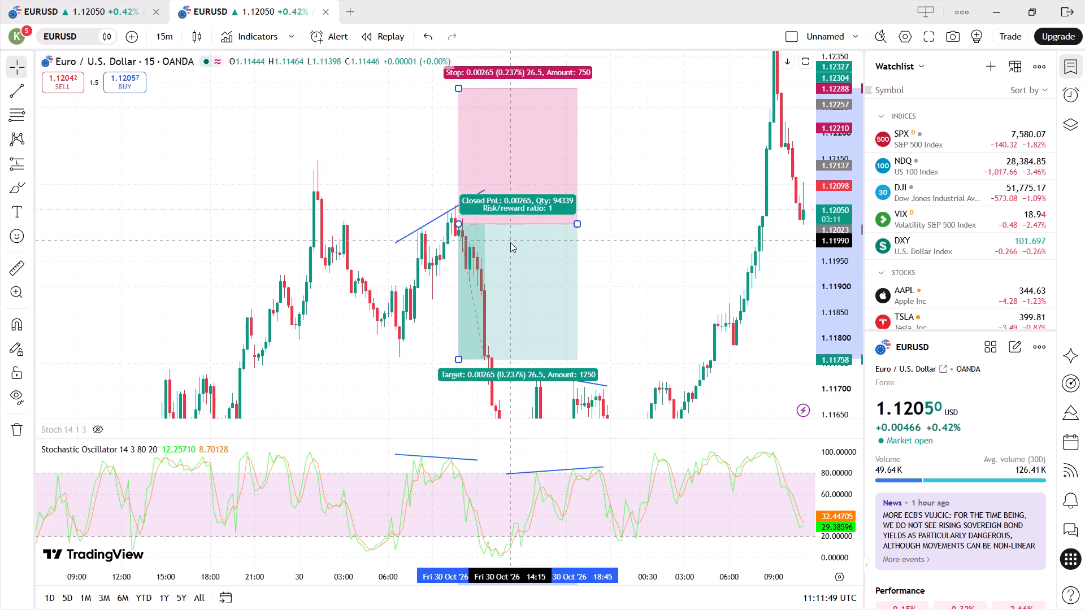
left_click_drag(510, 242, 517, 236)
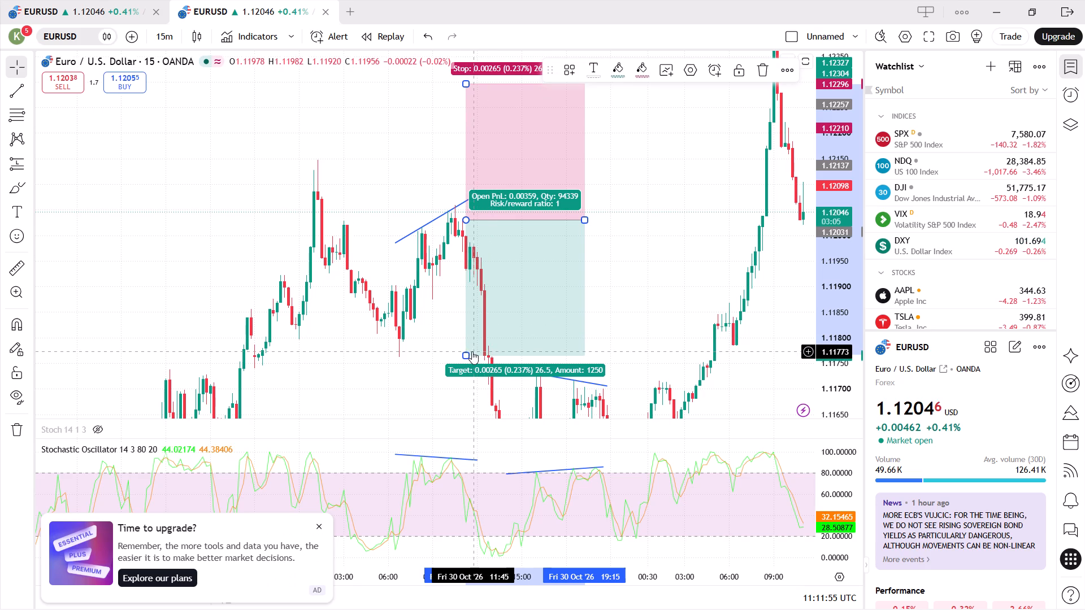
Extend the short position's target to about 1.11361, just below the low of the 30 Oct drop.
left_click_drag(467, 353, 470, 465)
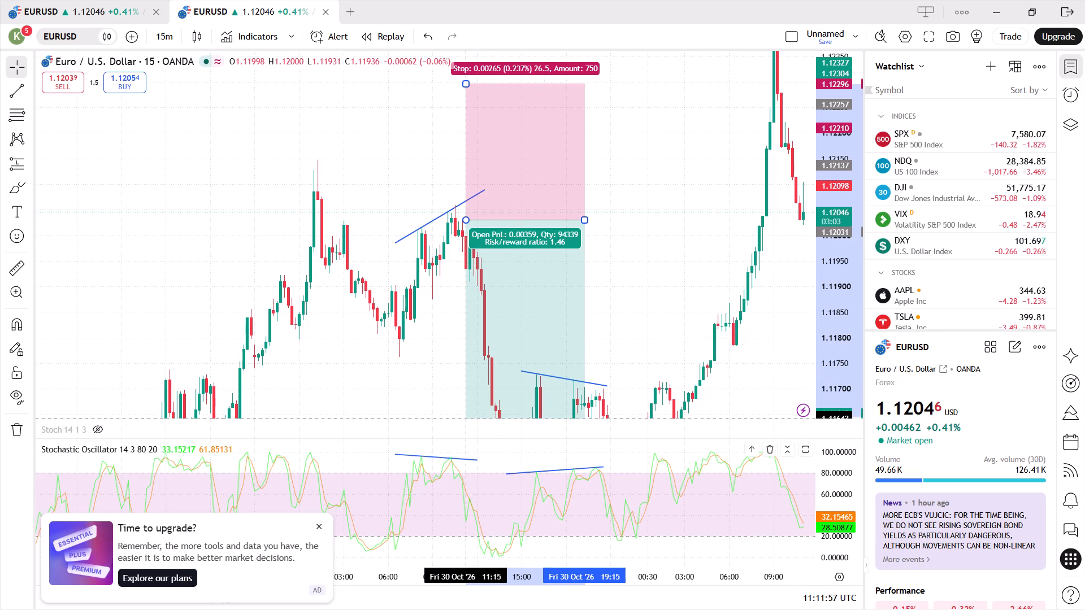
left_click_drag(470, 465, 470, 465)
scroll(687, 366, "down", 2)
left_click_drag(677, 344, 646, 185)
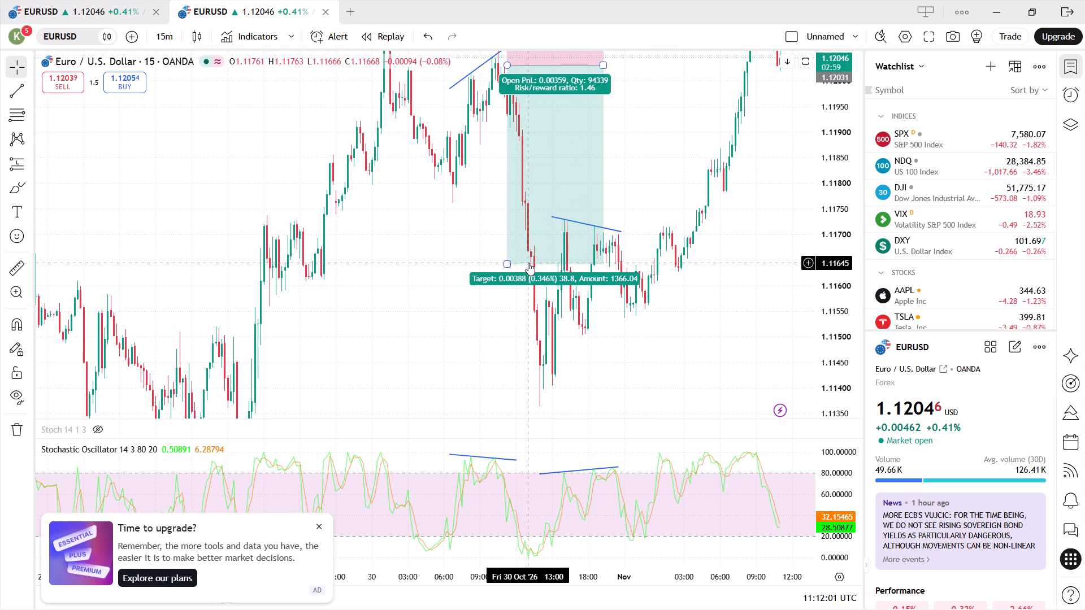
left_click_drag(507, 262, 513, 355)
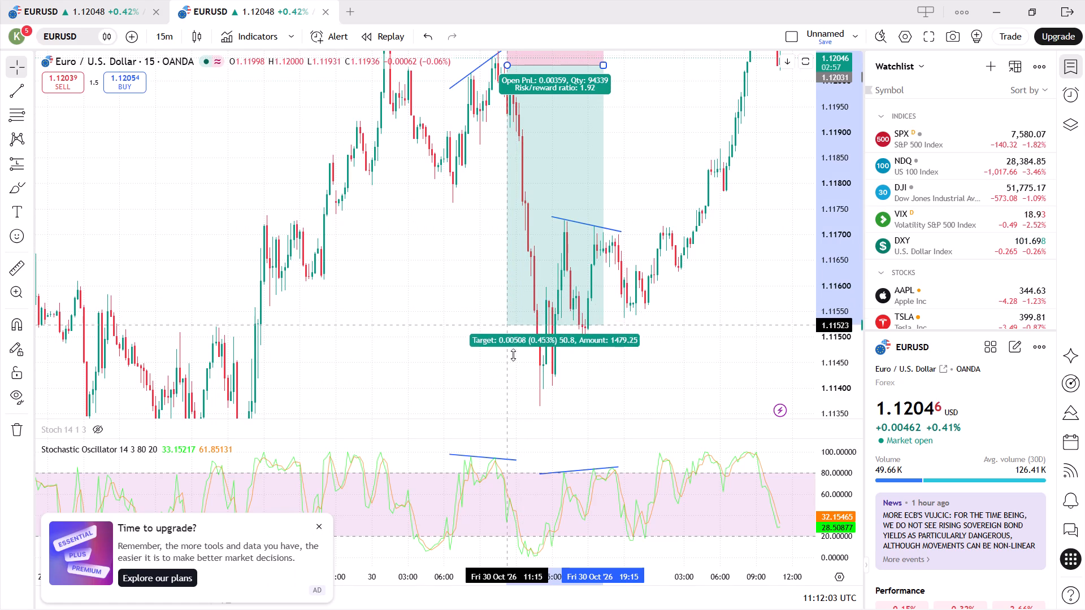
left_click_drag(513, 355, 516, 408)
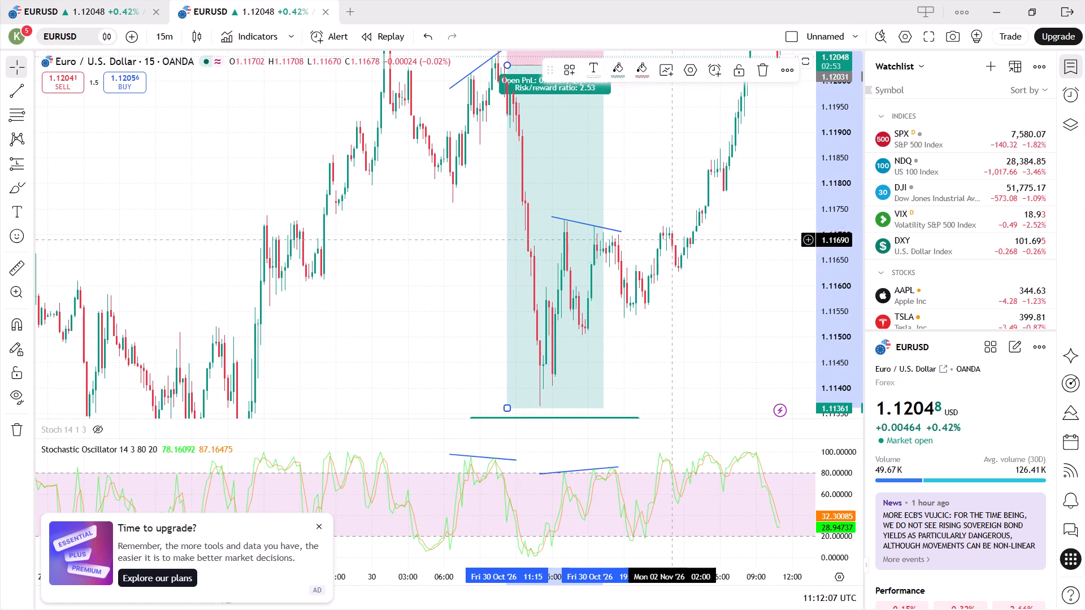
Tighten the short position's stop to about 1.12076, just above the 30 Oct swing high.
left_click_drag(675, 170, 685, 234)
left_click(556, 191)
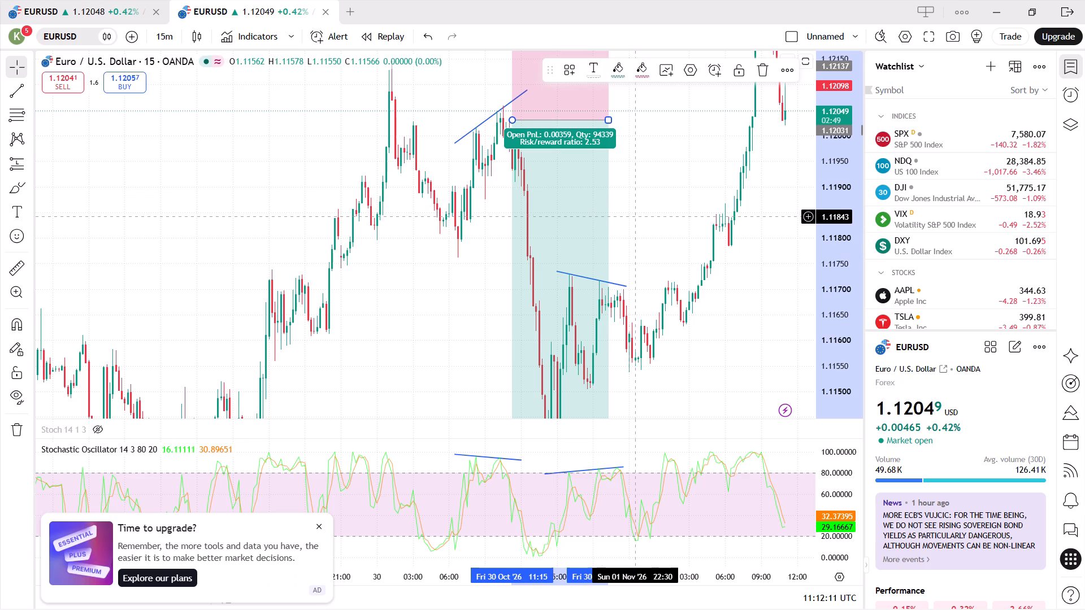
left_click_drag(706, 242, 767, 286)
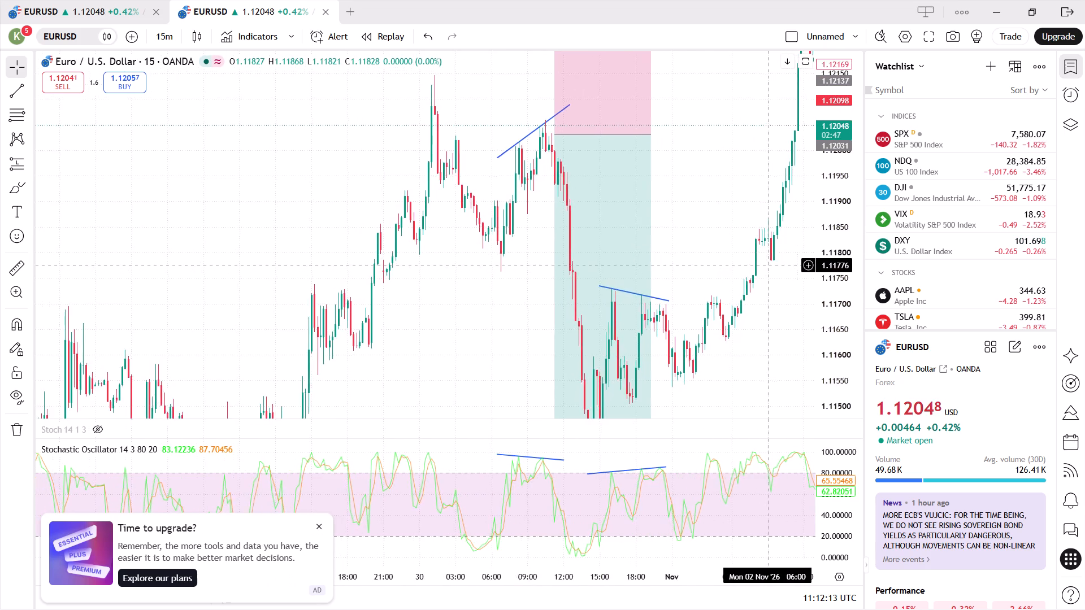
left_click_drag(767, 286, 741, 360)
left_click(578, 169)
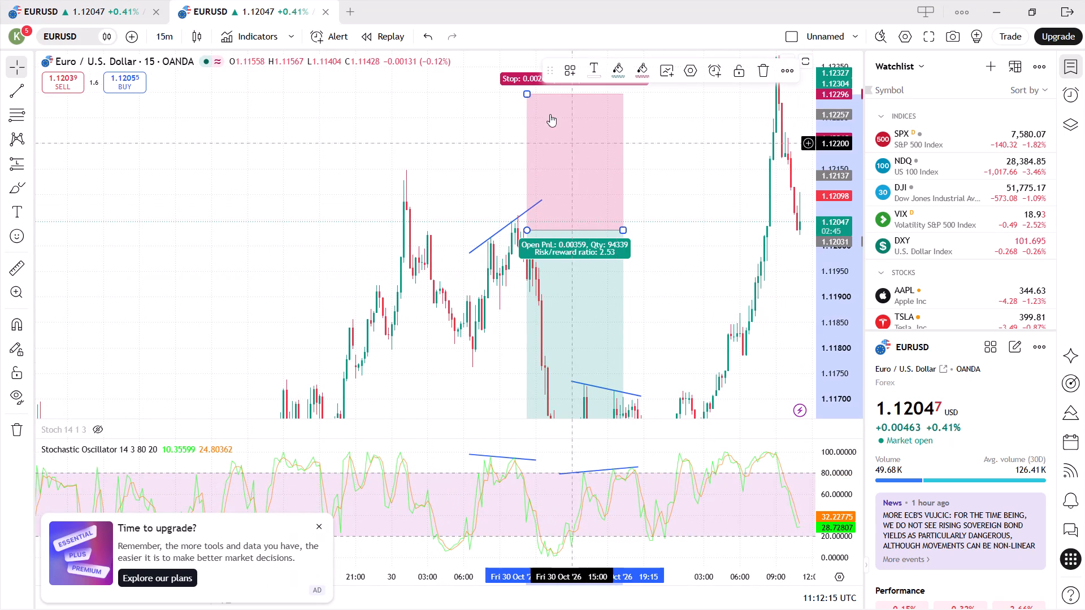
left_click_drag(528, 91, 523, 193)
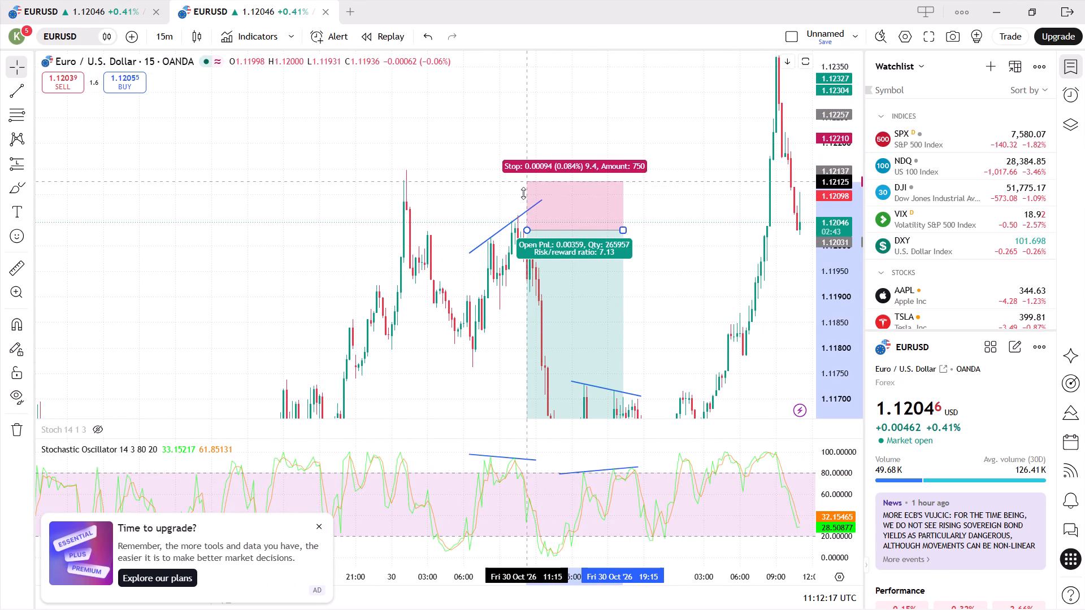
left_click_drag(523, 193, 524, 197)
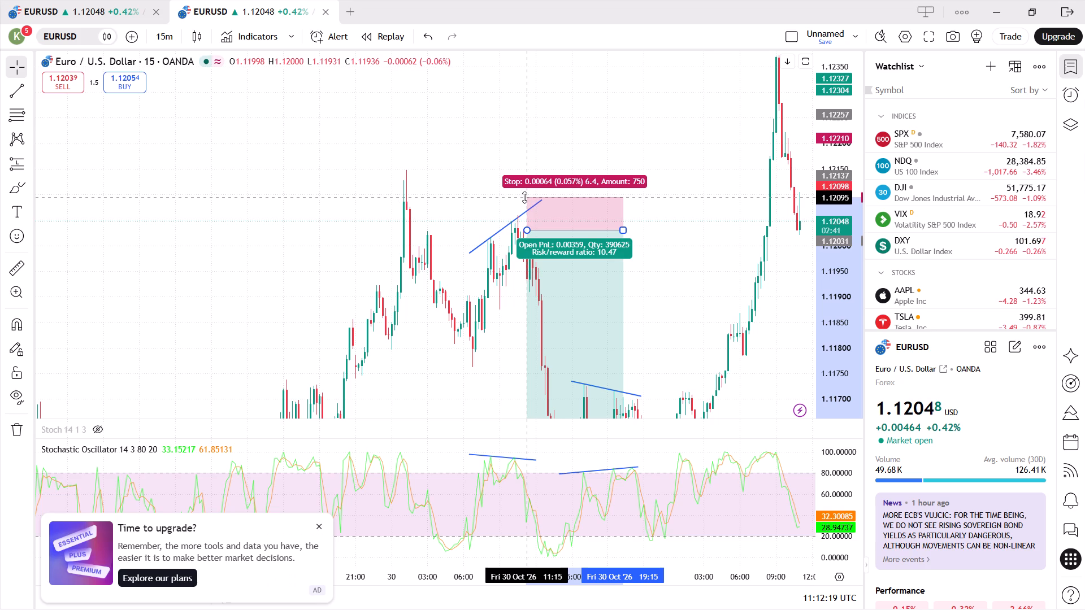
left_click_drag(524, 197, 523, 202)
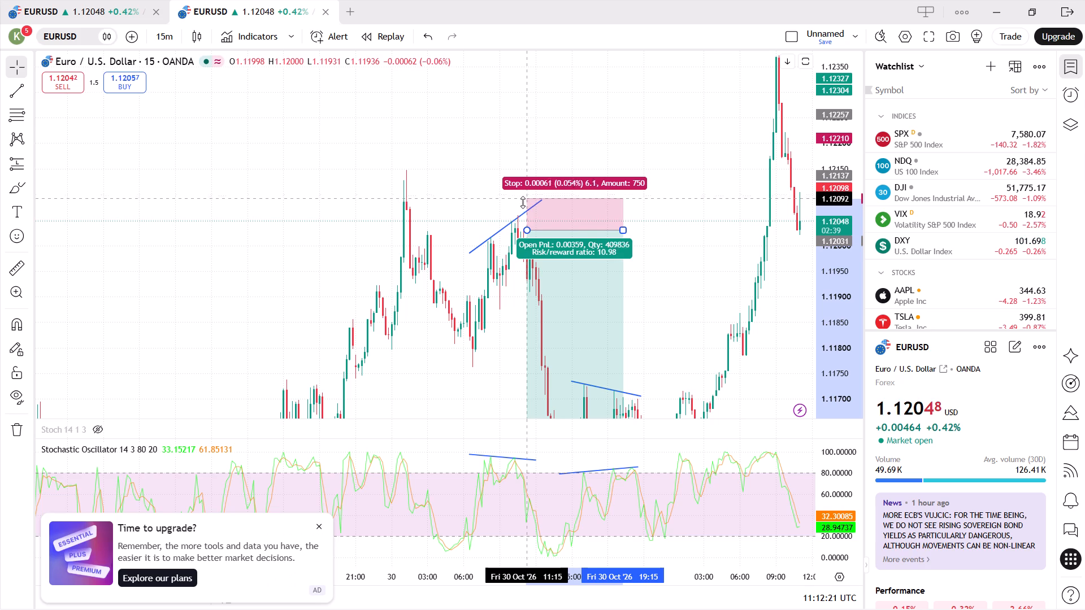
left_click_drag(523, 202, 523, 207)
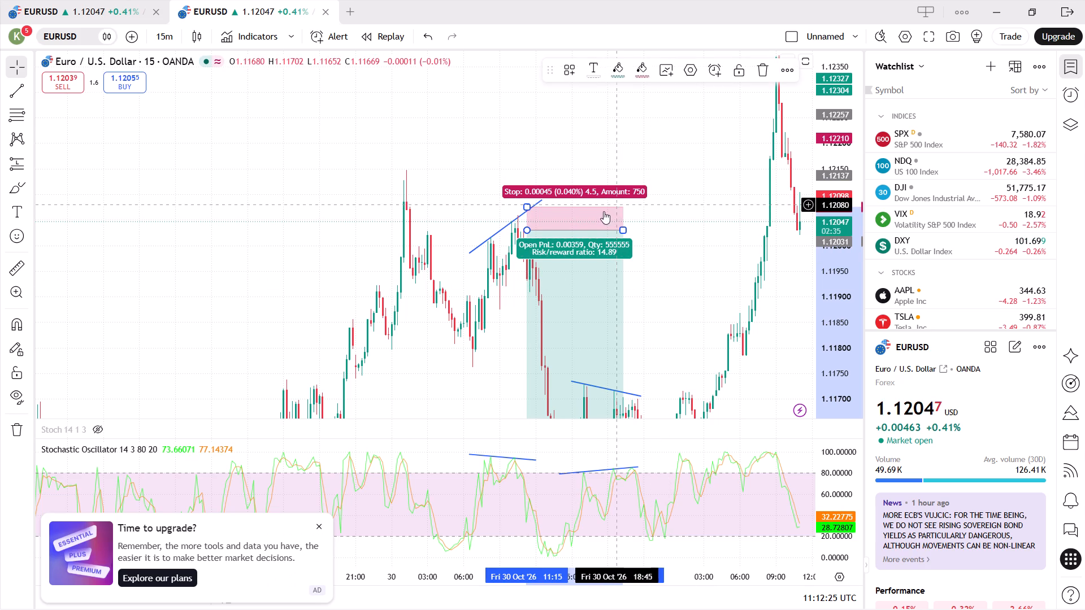
Shift the short position slightly earlier to start at 10:45 on 30 Oct, with its entry at about 1.12032.
left_click(601, 215)
left_click(596, 291)
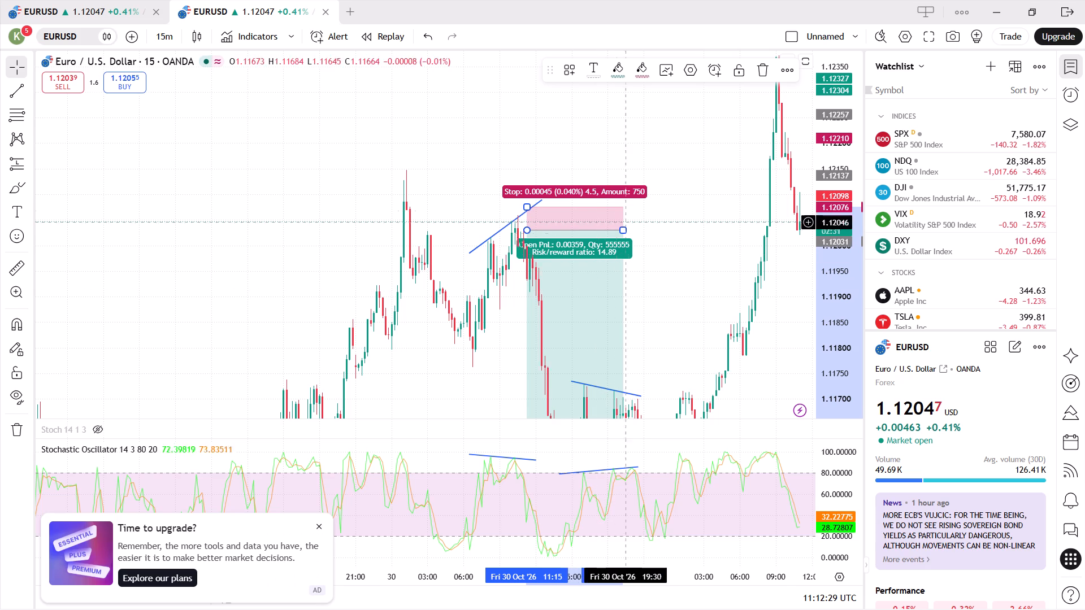
left_click(593, 320)
scroll(584, 315, "down", 2)
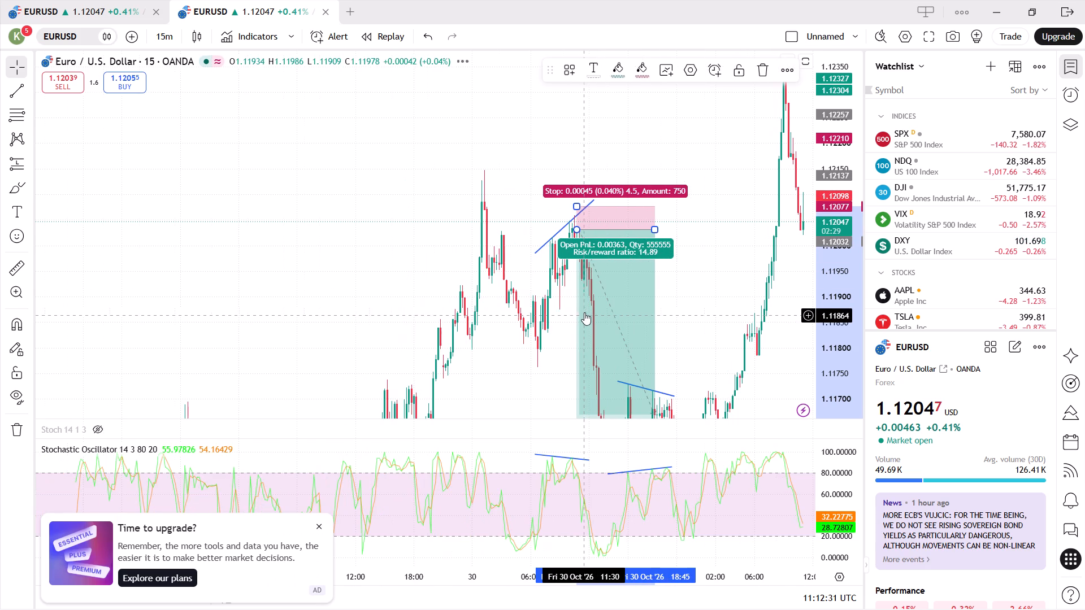
Examine the short position's entry, stop and target against the price drop following the first marked divergence.
left_click(521, 283)
left_click(614, 289)
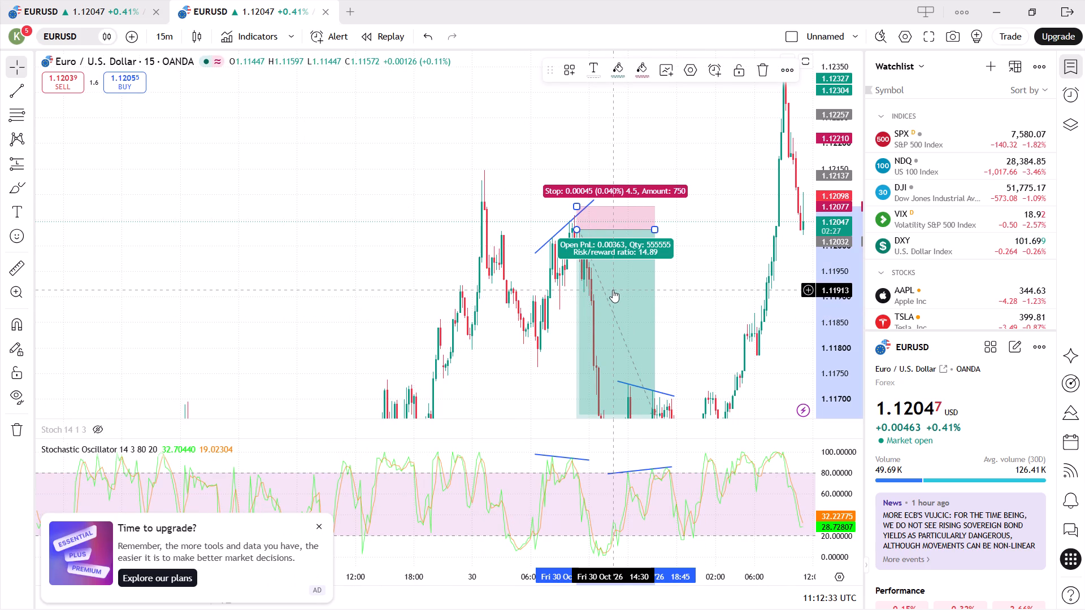
scroll(613, 290, "up", 4)
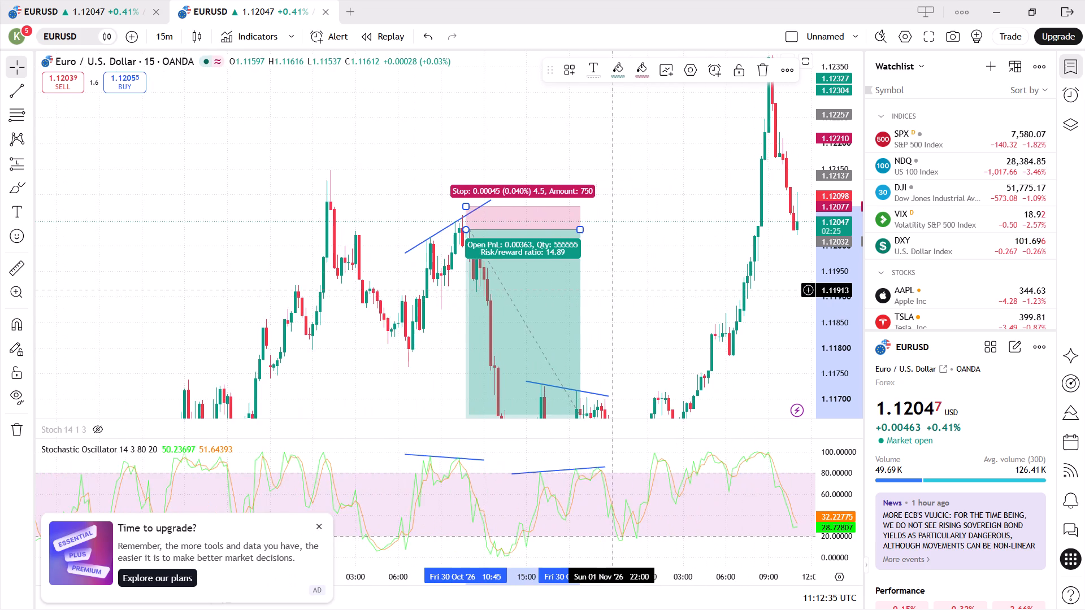
scroll(613, 290, "up", 3)
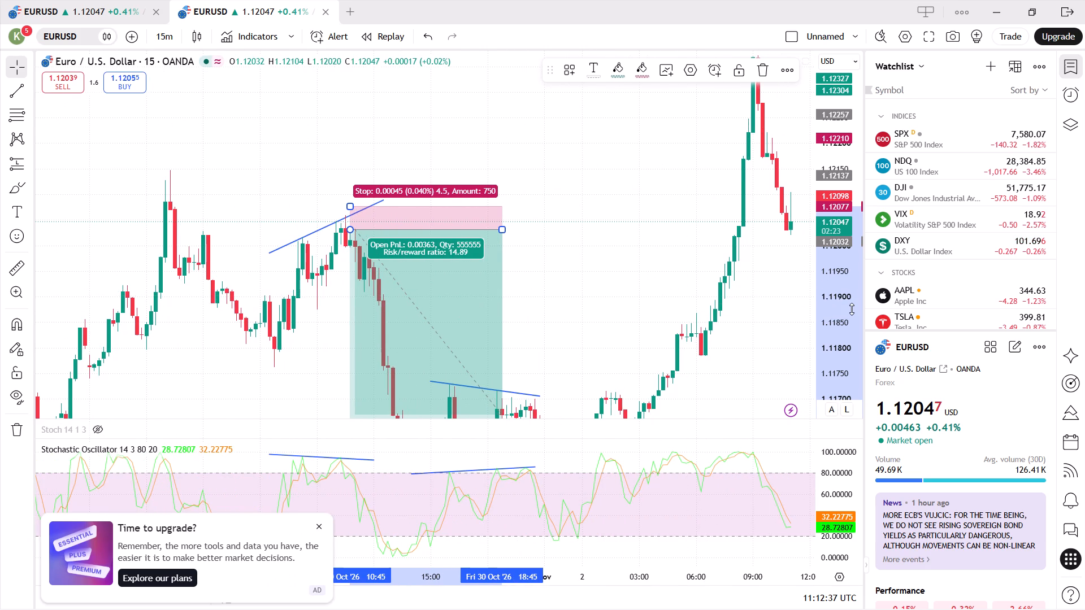
left_click_drag(849, 327, 837, 409)
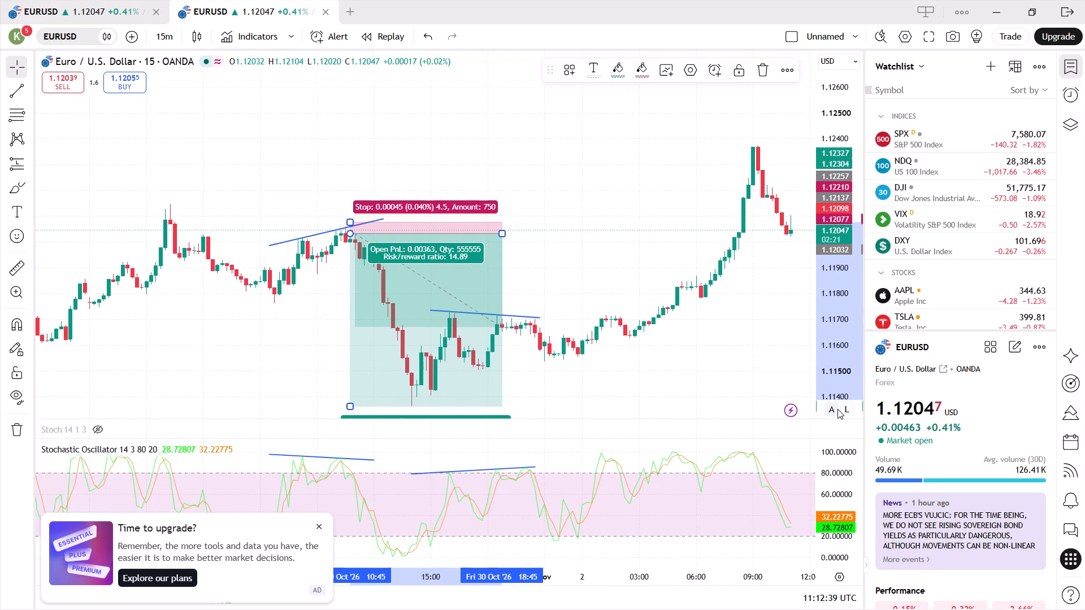
left_click_drag(837, 409, 836, 387)
left_click_drag(836, 387, 832, 337)
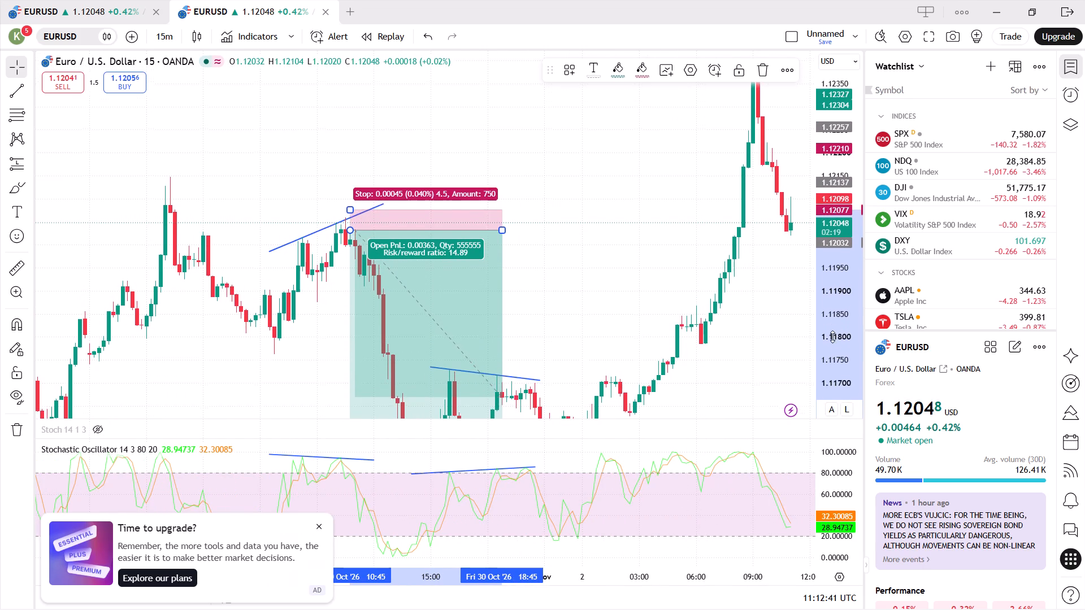
Raise the short position's target to about 1.11376, just inside the low of the 30 Oct drop.
left_click_drag(832, 337, 832, 333)
left_click_drag(734, 354, 721, 312)
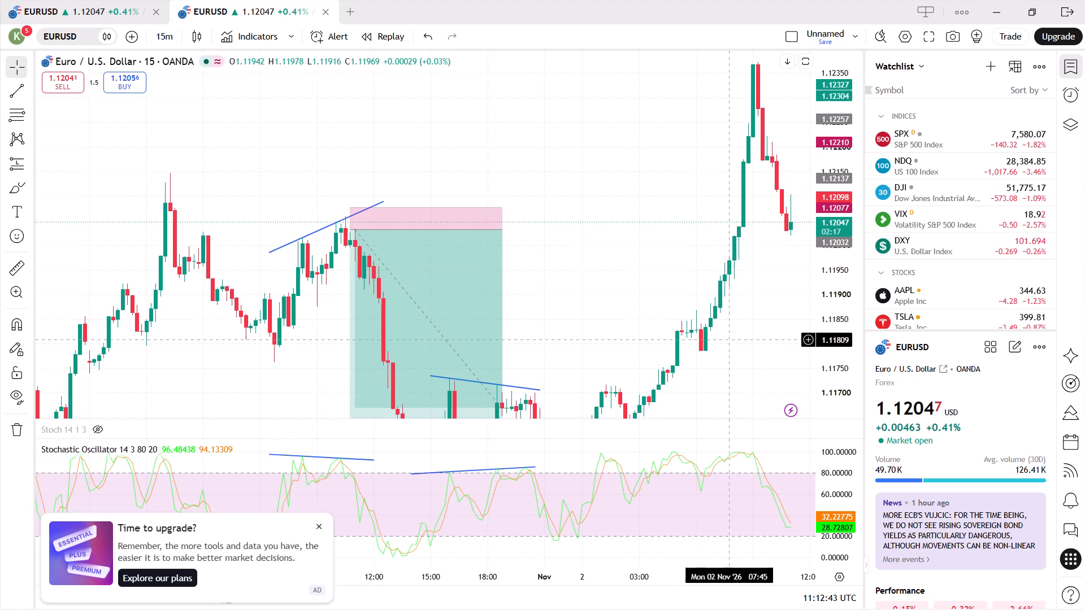
left_click_drag(721, 312, 740, 162)
left_click(433, 378)
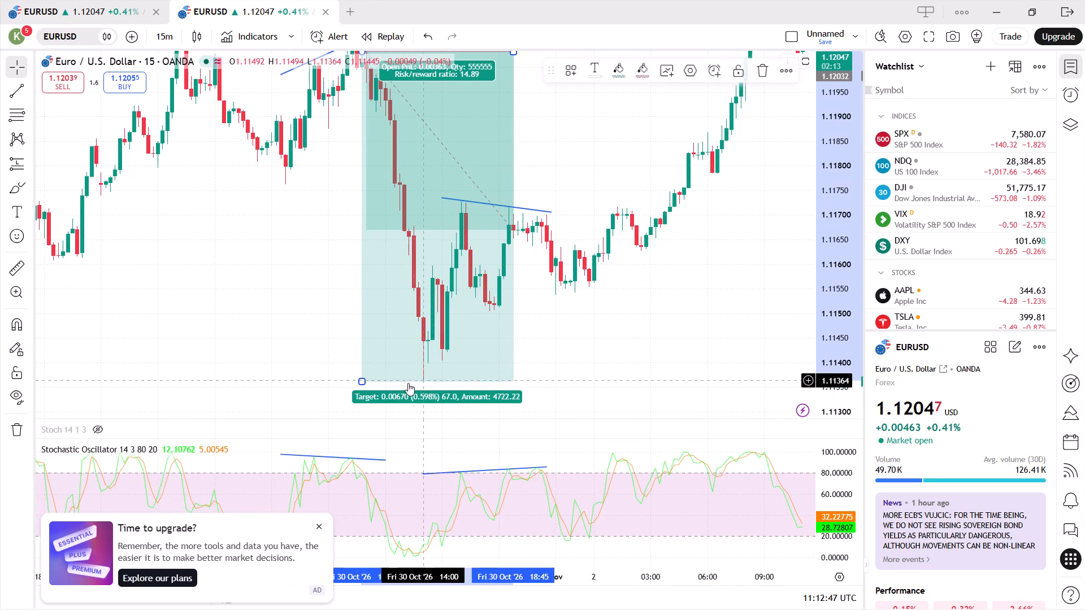
left_click_drag(362, 385, 362, 374)
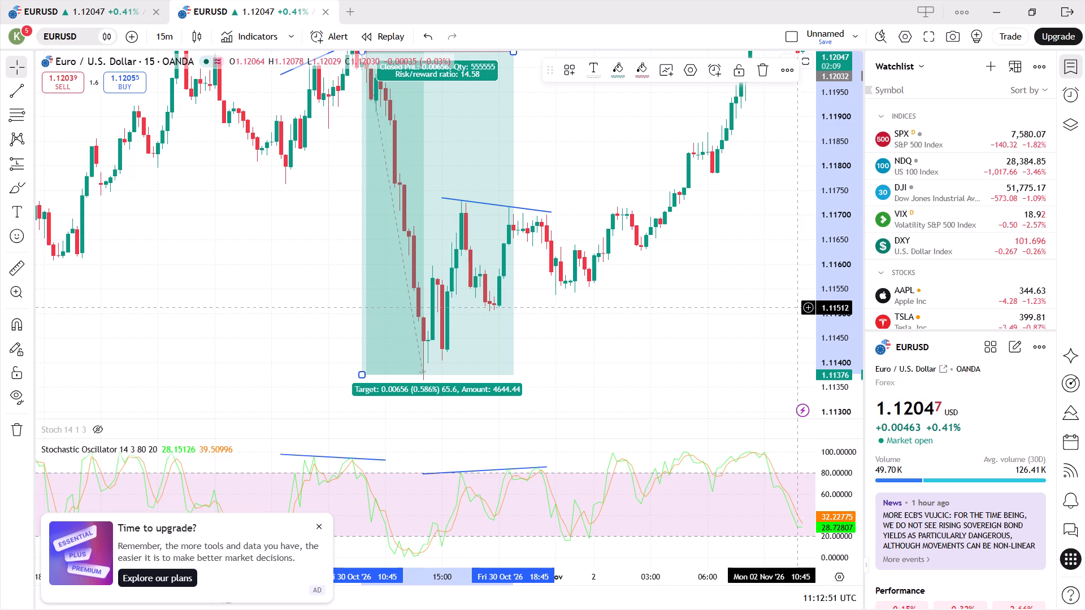
Widen the short position's stop to about 1.12120, above the first divergence line on the price chart.
left_click_drag(629, 237, 629, 296)
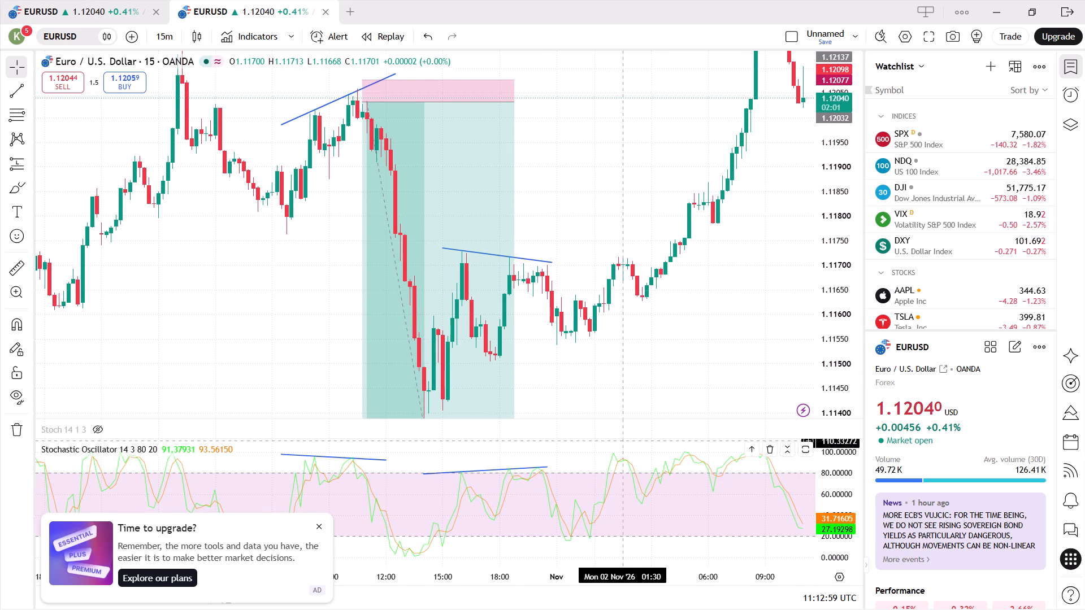
left_click_drag(648, 417, 613, 436)
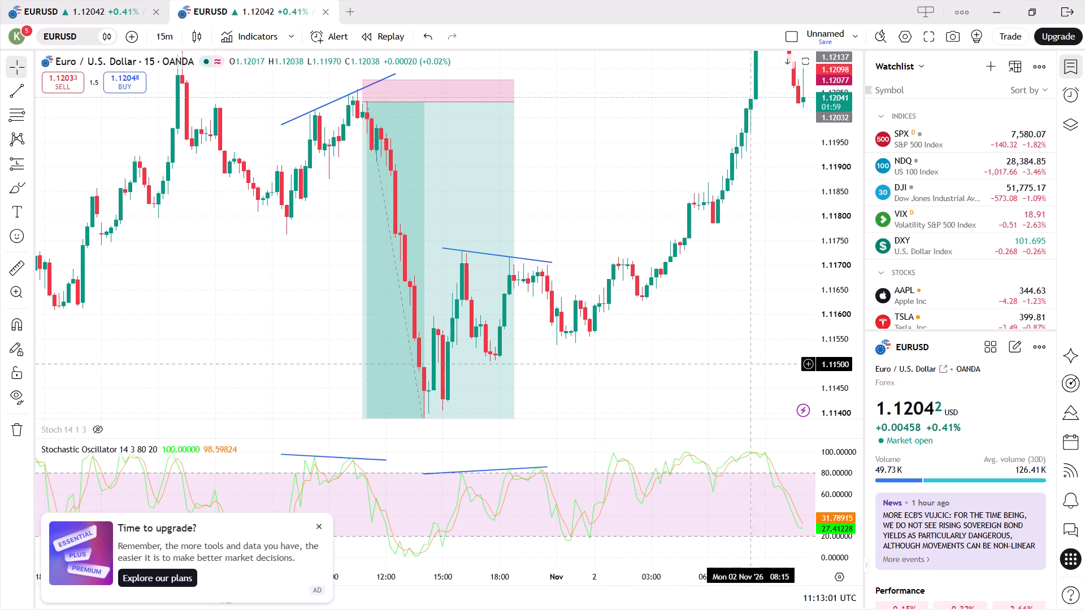
left_click_drag(830, 308, 832, 395)
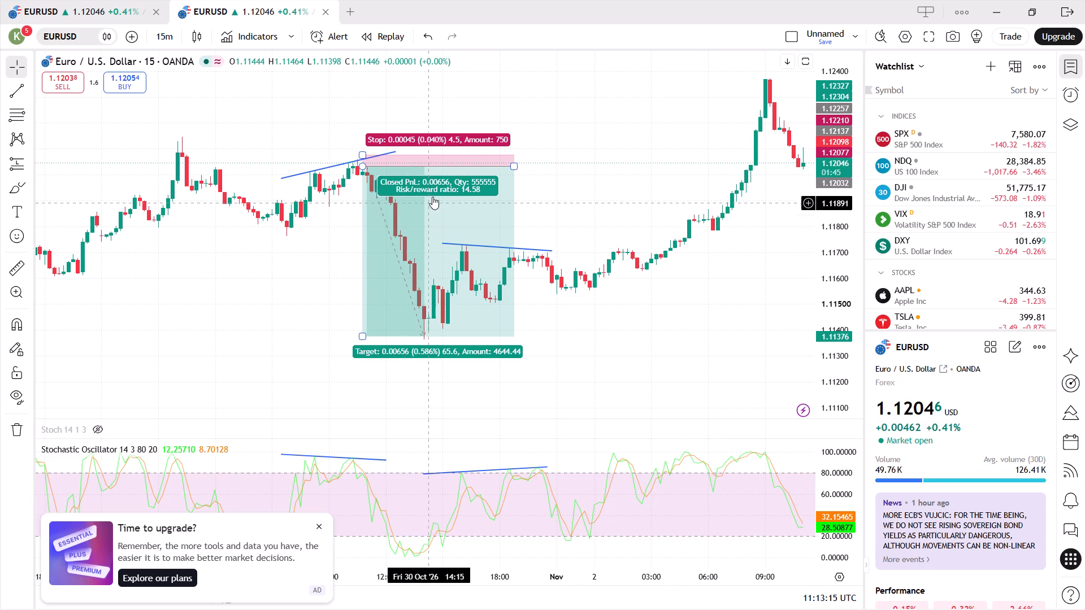
left_click_drag(364, 155, 363, 150)
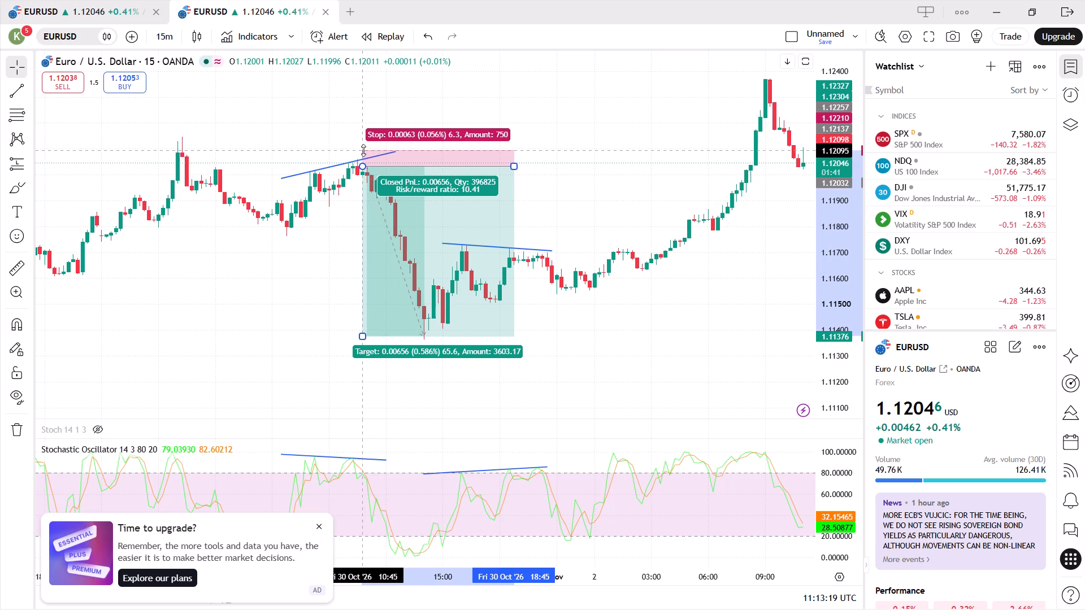
left_click_drag(363, 150, 375, 96)
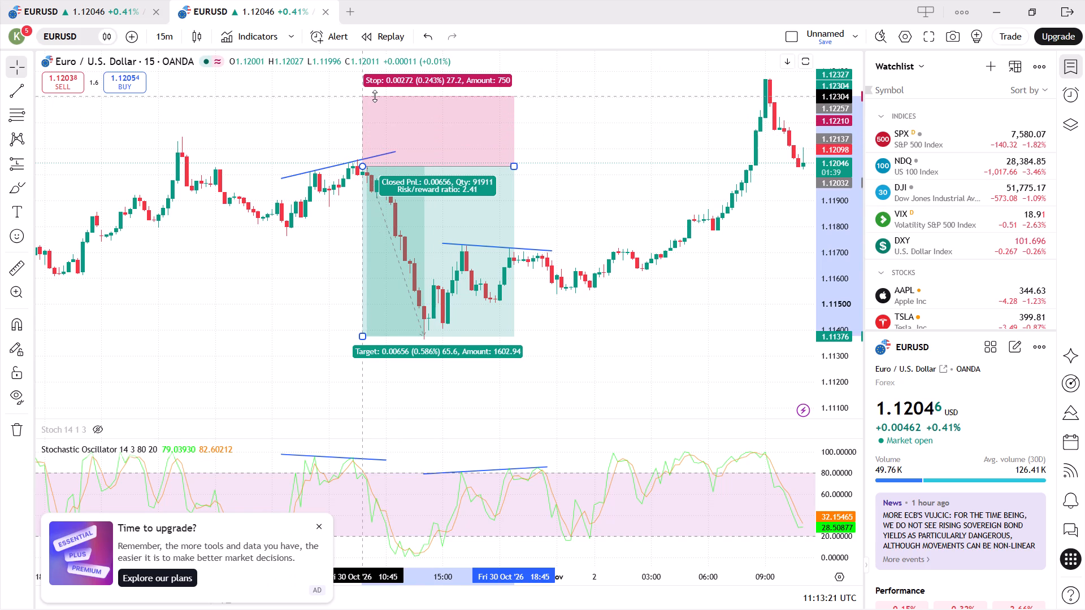
left_click_drag(375, 96, 379, 119)
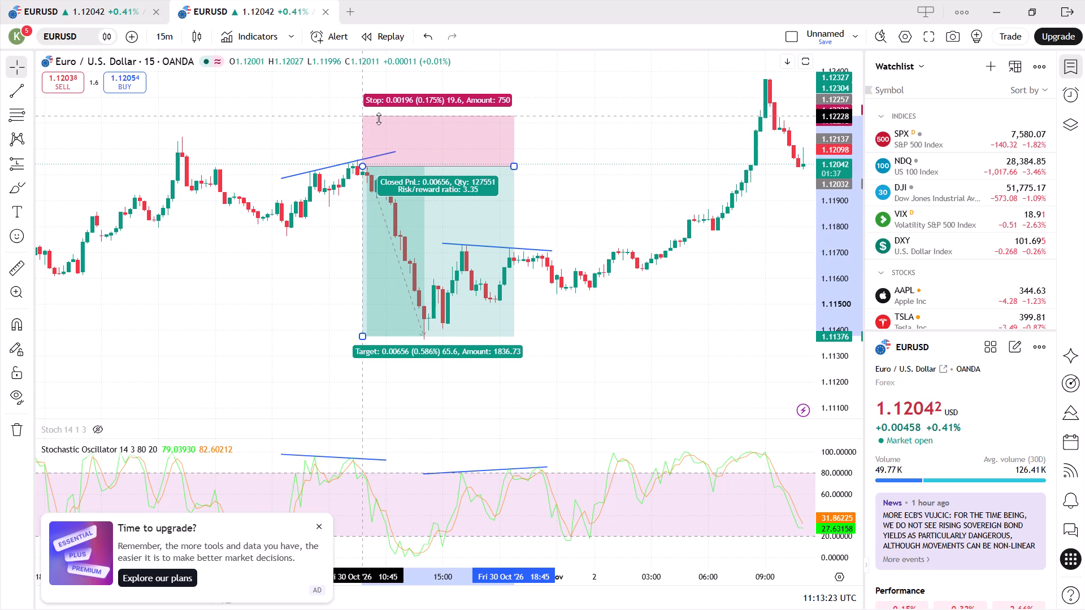
left_click_drag(379, 119, 383, 141)
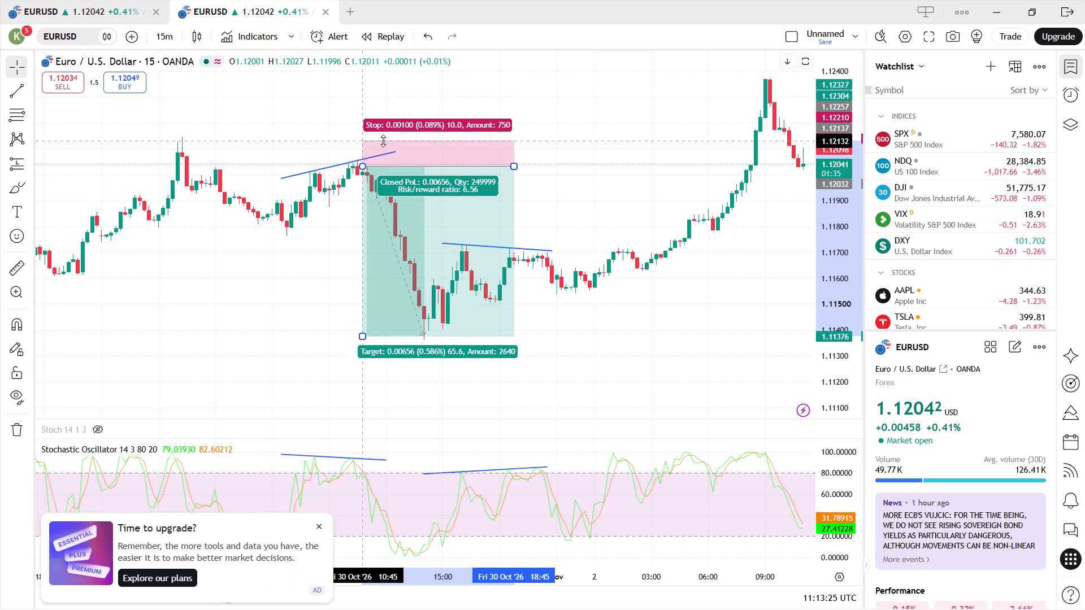
left_click_drag(383, 141, 383, 143)
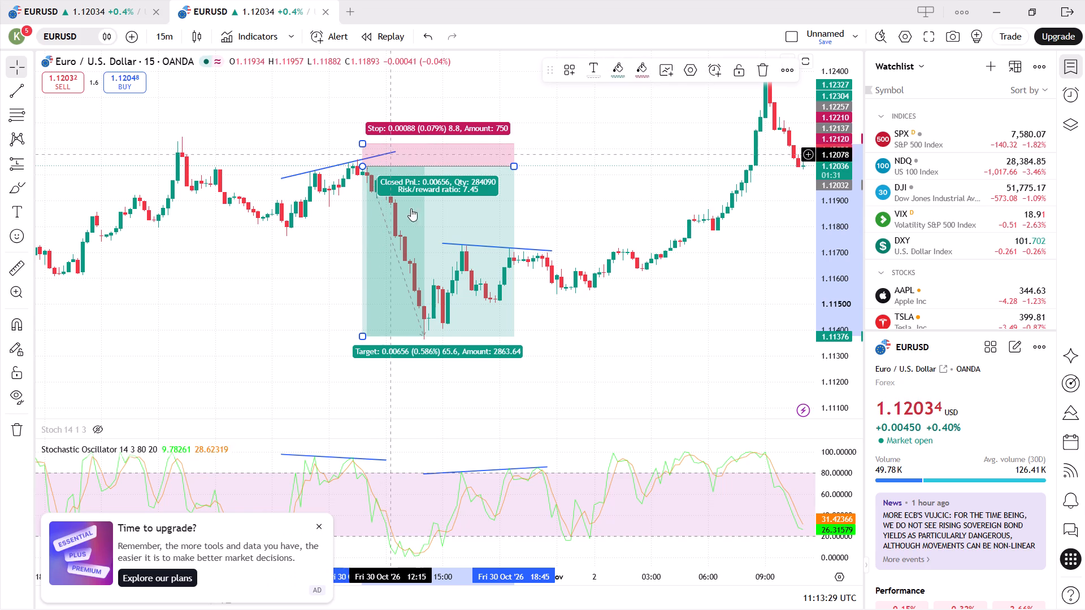
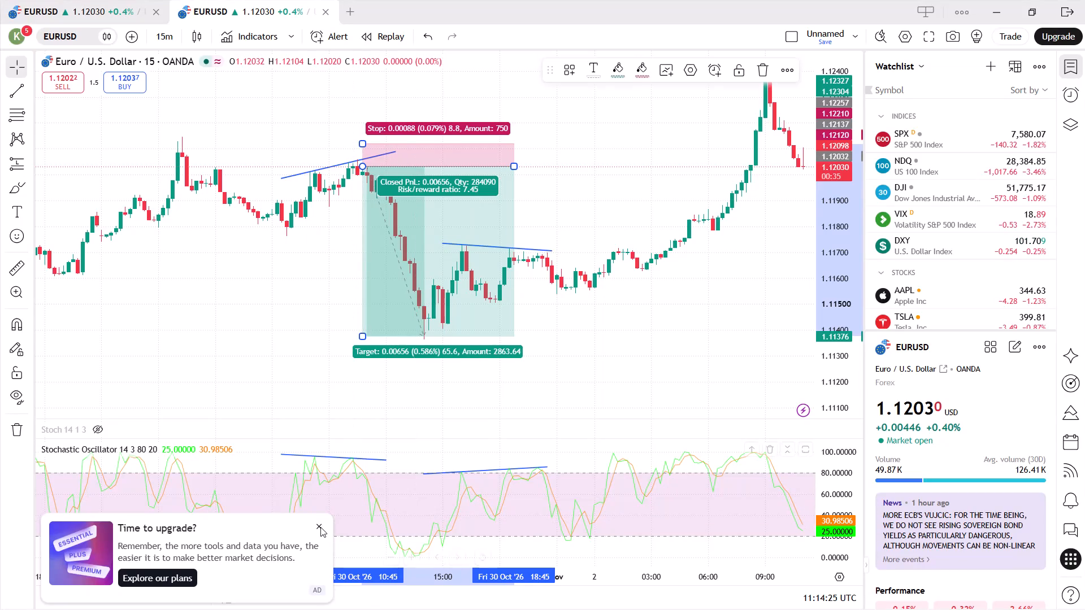
Dismiss the upgrade advert covering the Stochastic Oscillator pane.
left_click(320, 527)
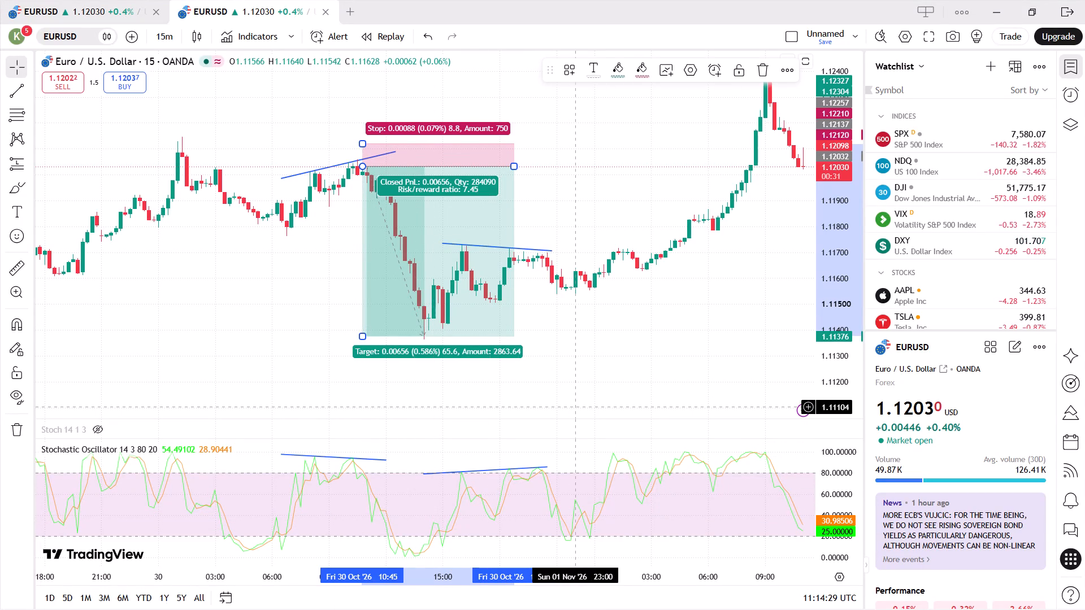
scroll(572, 403, "up", 2)
scroll(572, 403, "down", 3)
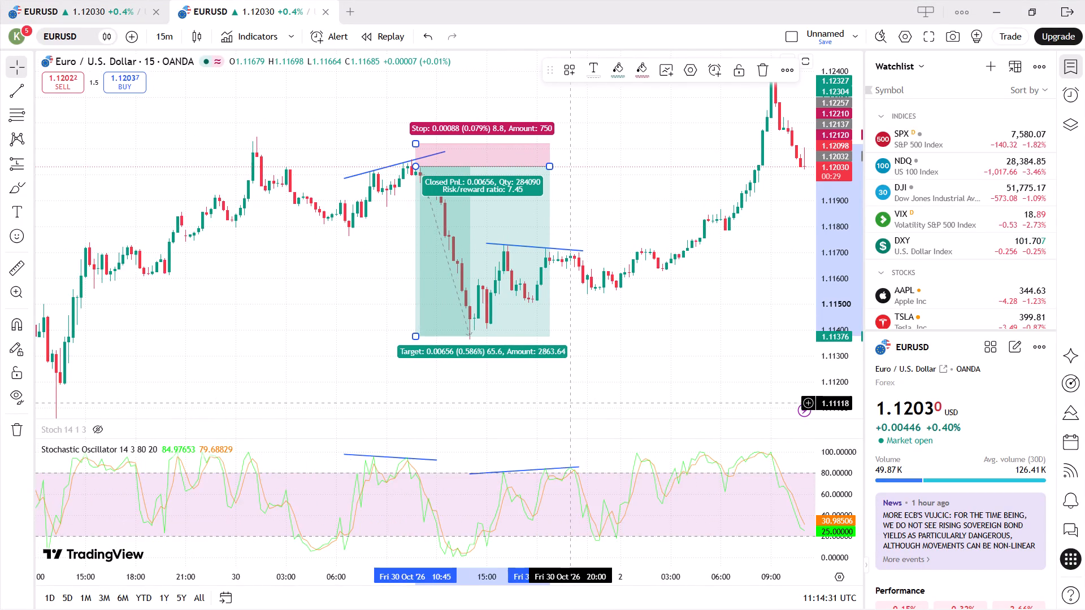
scroll(572, 403, "down", 1)
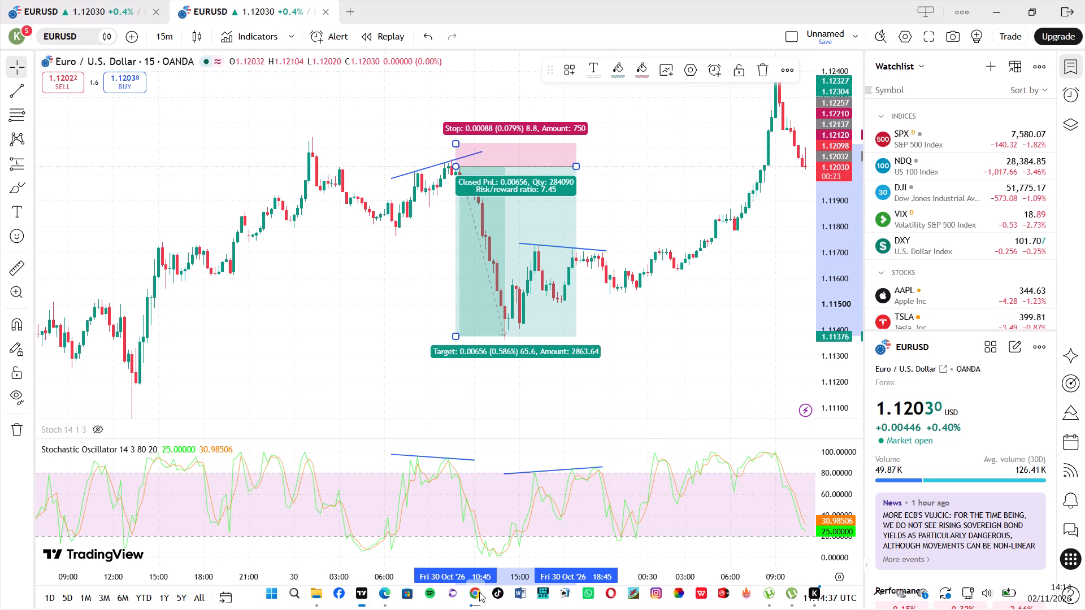
Switch to Chrome and search the web in a new tab for "which currecy pairs are the best while trading".
left_click(478, 592)
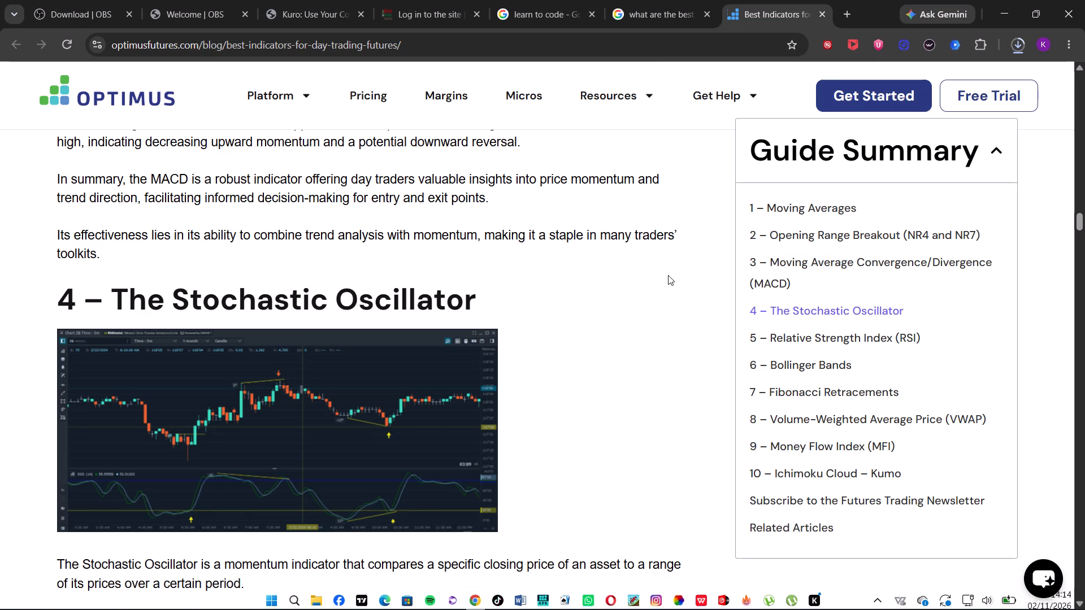
left_click(845, 3)
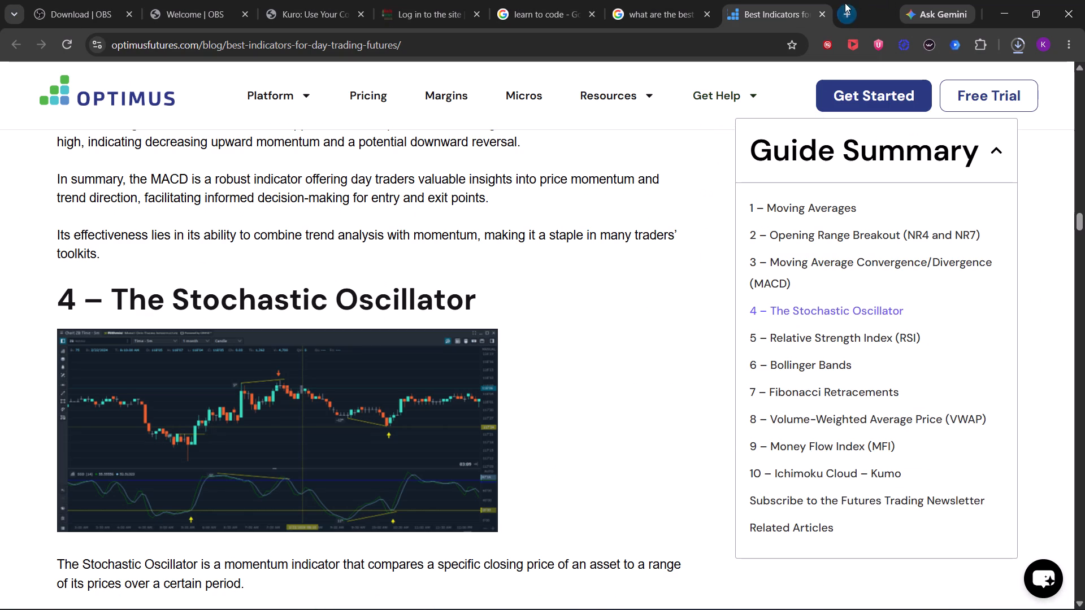
type("which currecy")
key("space")
type("pairs are the")
key("space")
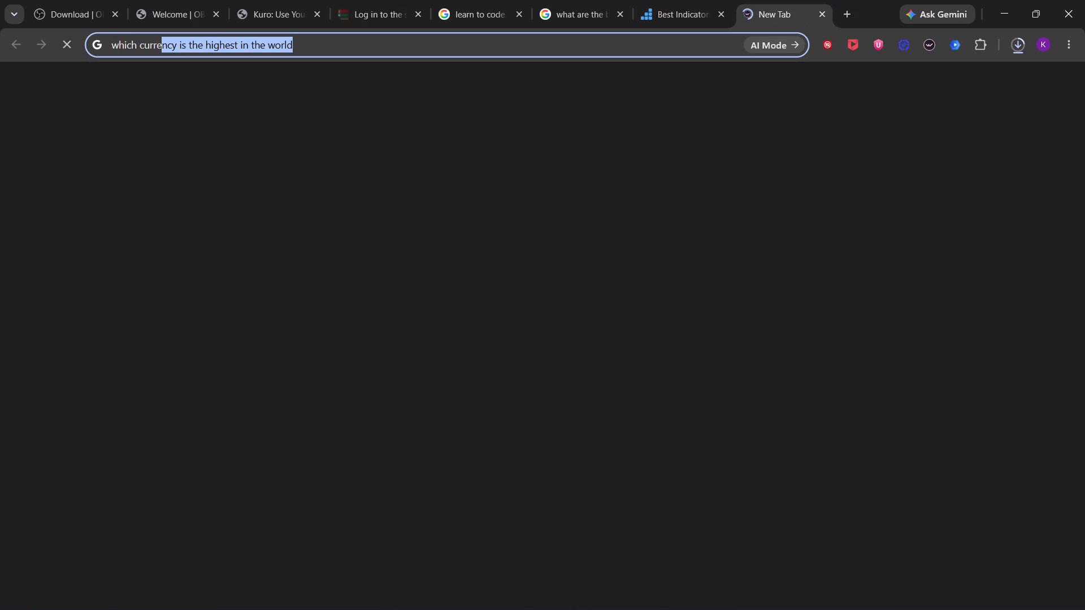
type("best while")
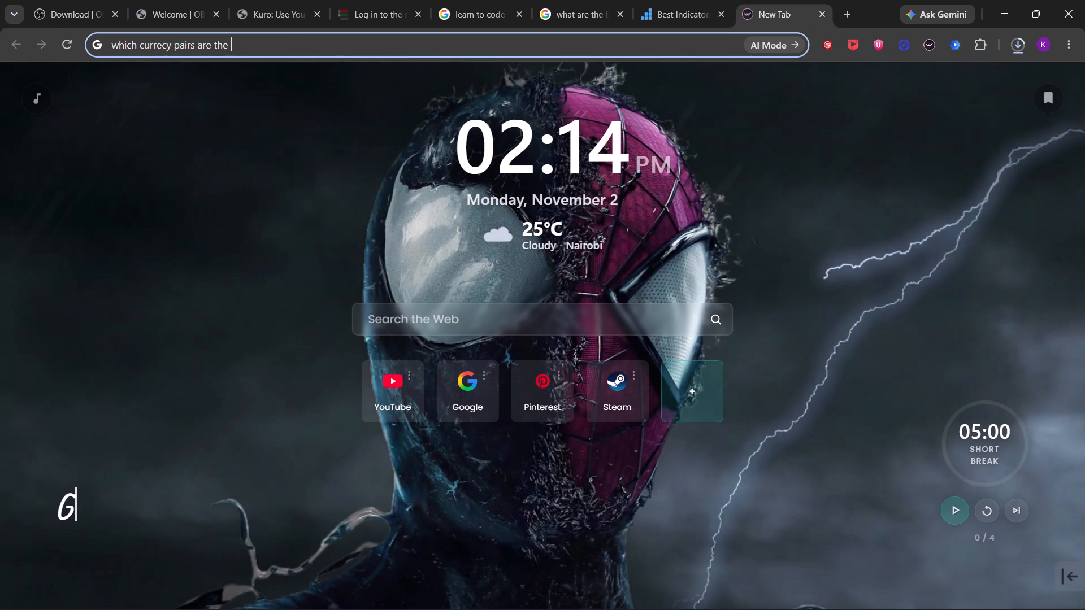
key("space")
type("trading")
key("Return")
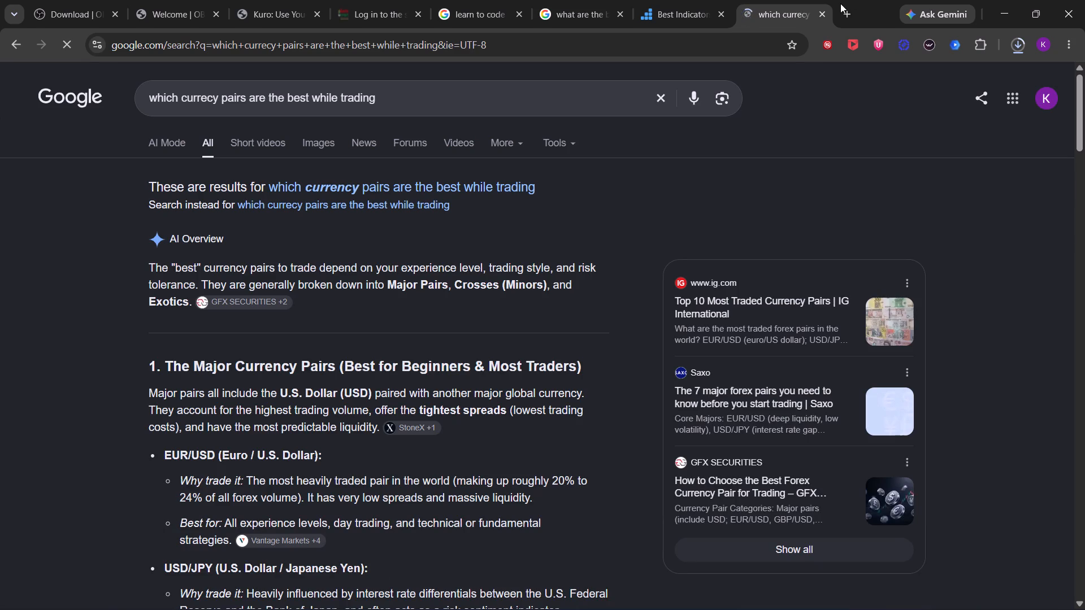
Read the AI overview on major, minor and exotic currency pairs and how to choose between them.
scroll(840, 3, "down", 2)
scroll(753, 116, "down", 2)
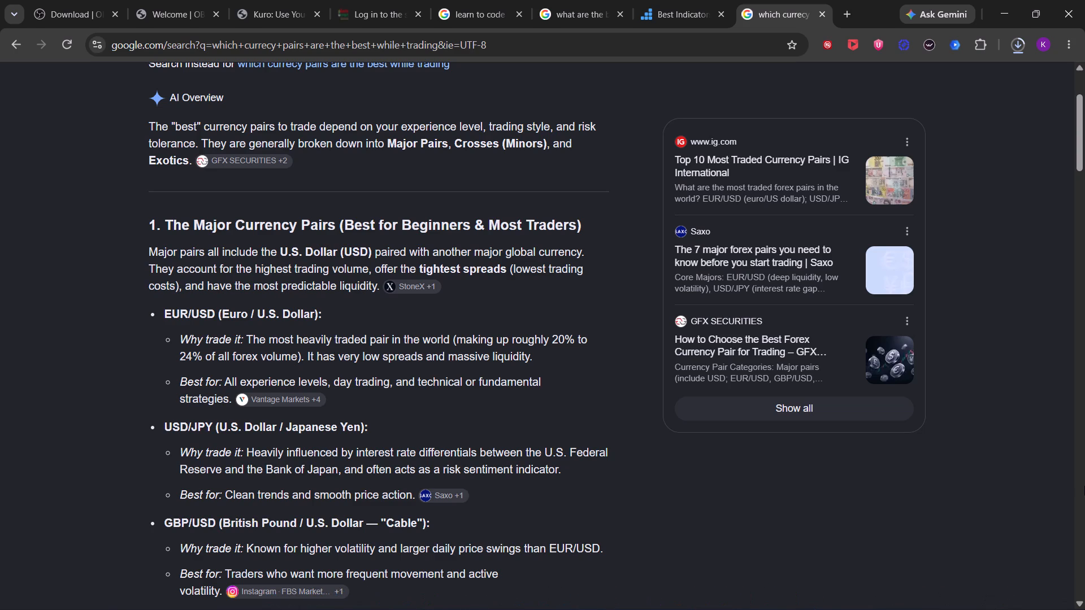
scroll(1084, 494, "down", 4)
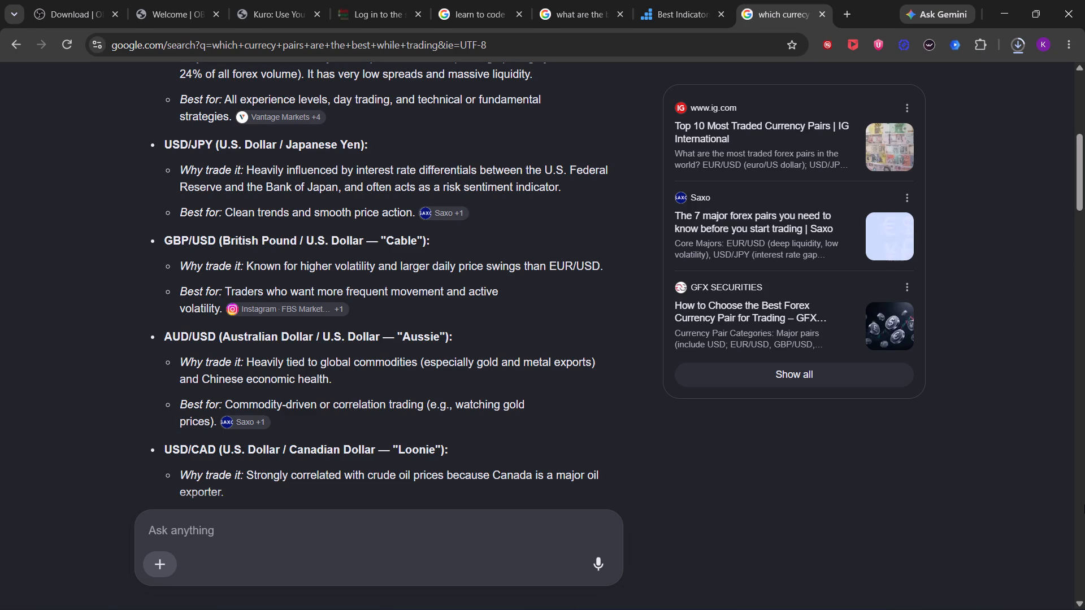
scroll(1064, 477, "down", 2)
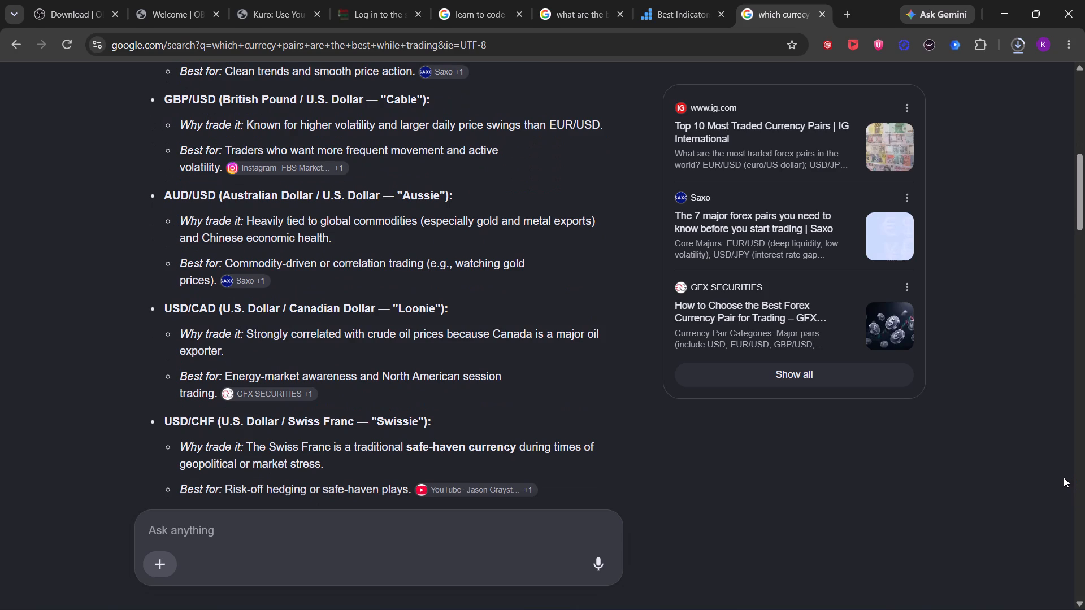
scroll(1026, 447, "down", 1)
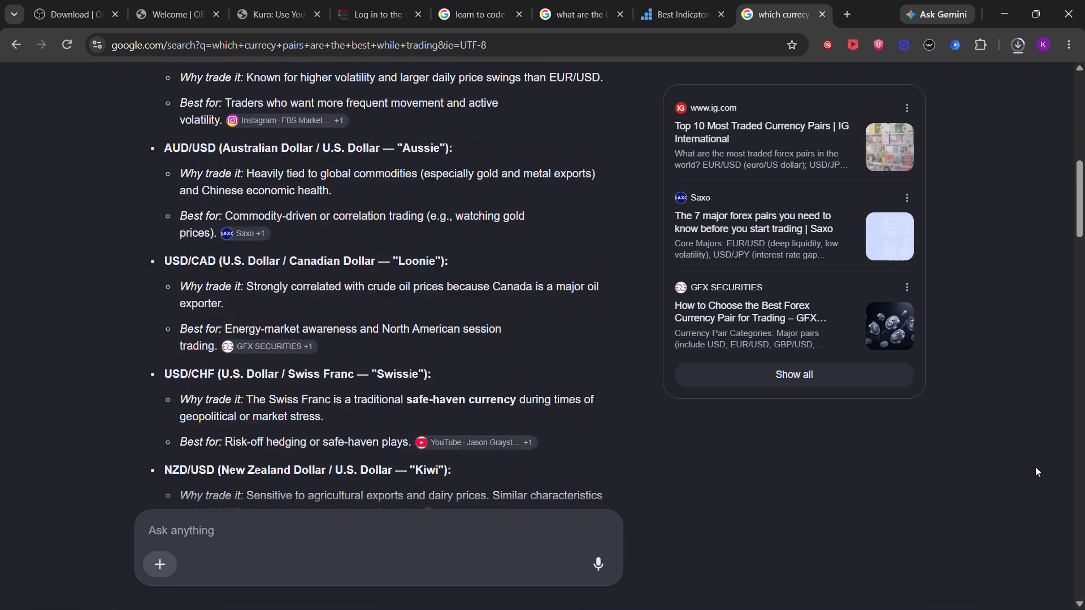
scroll(1035, 467, "down", 3)
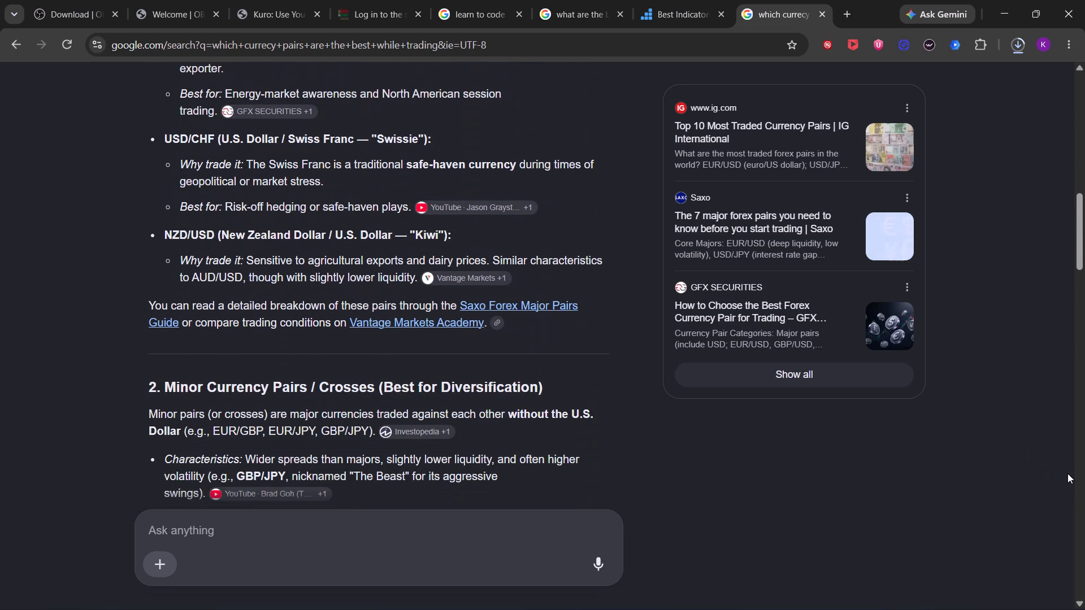
scroll(1067, 473, "down", 1)
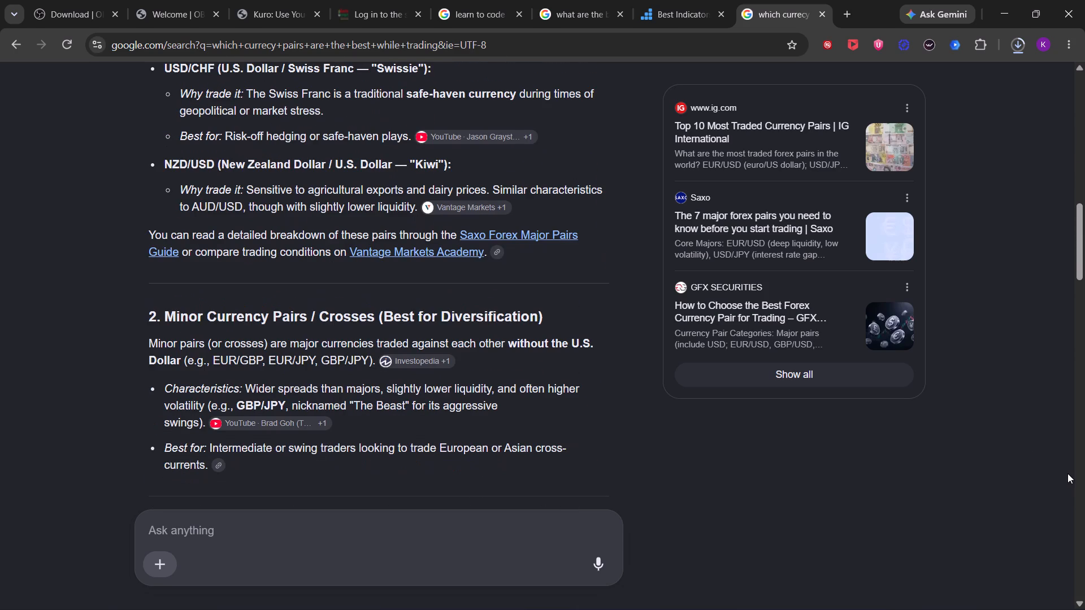
left_click(1084, 480)
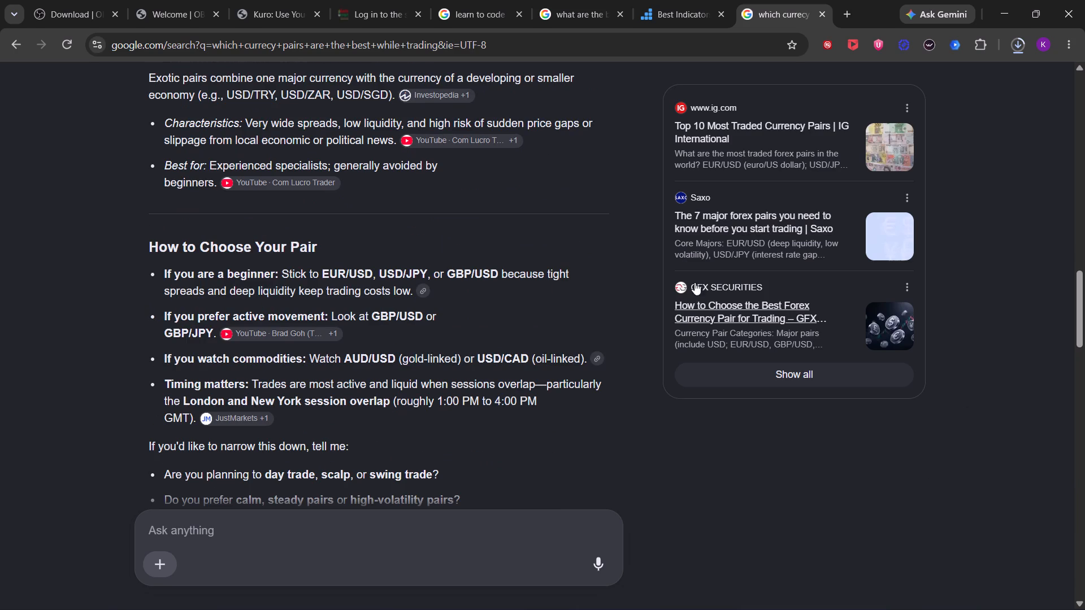
Open the YouTube video "The Best Forex Currency To Trade in the World (Setup Explained)" from the search results.
scroll(533, 374, "down", 5)
scroll(535, 317, "down", 3)
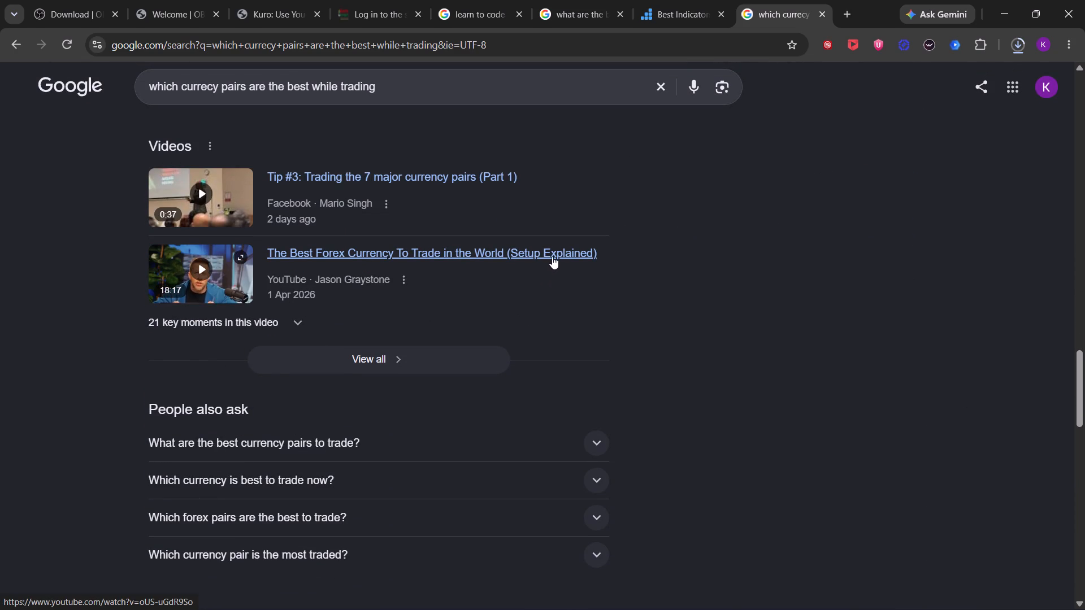
left_click(503, 249)
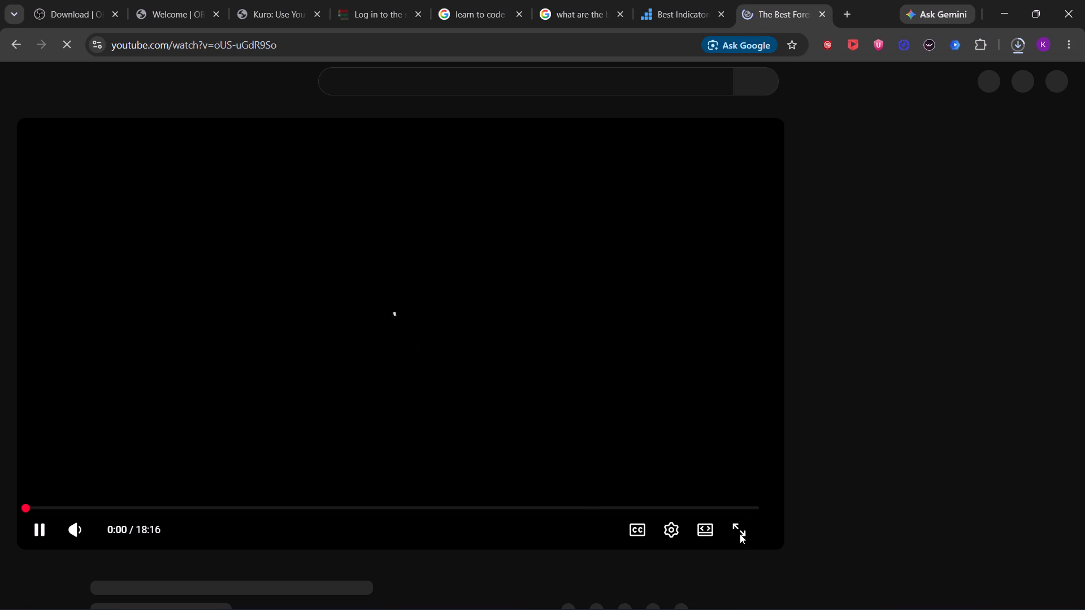
scroll(926, 450, "down", 3)
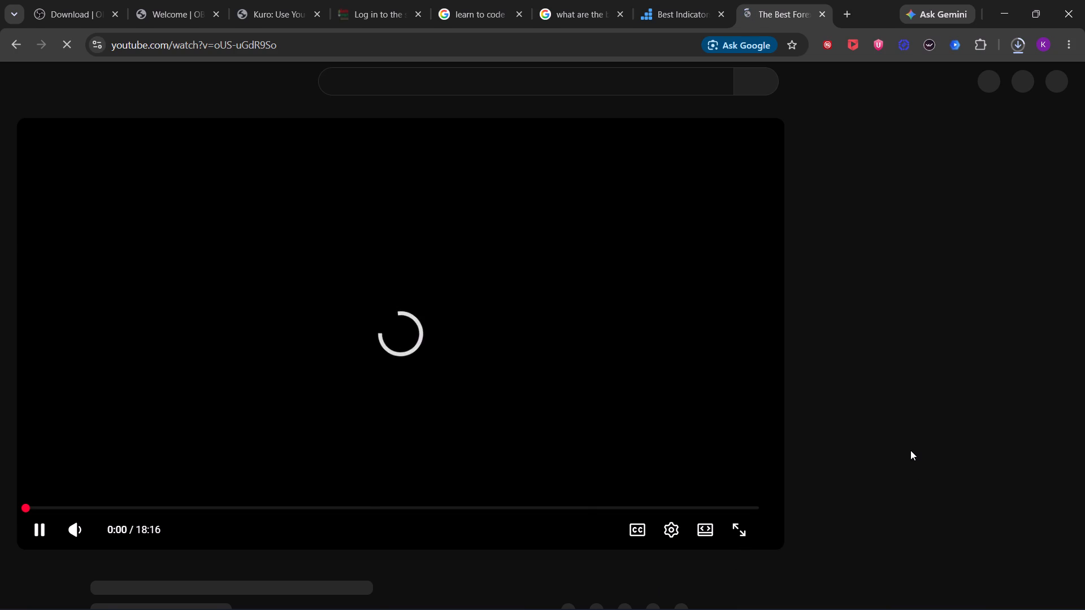
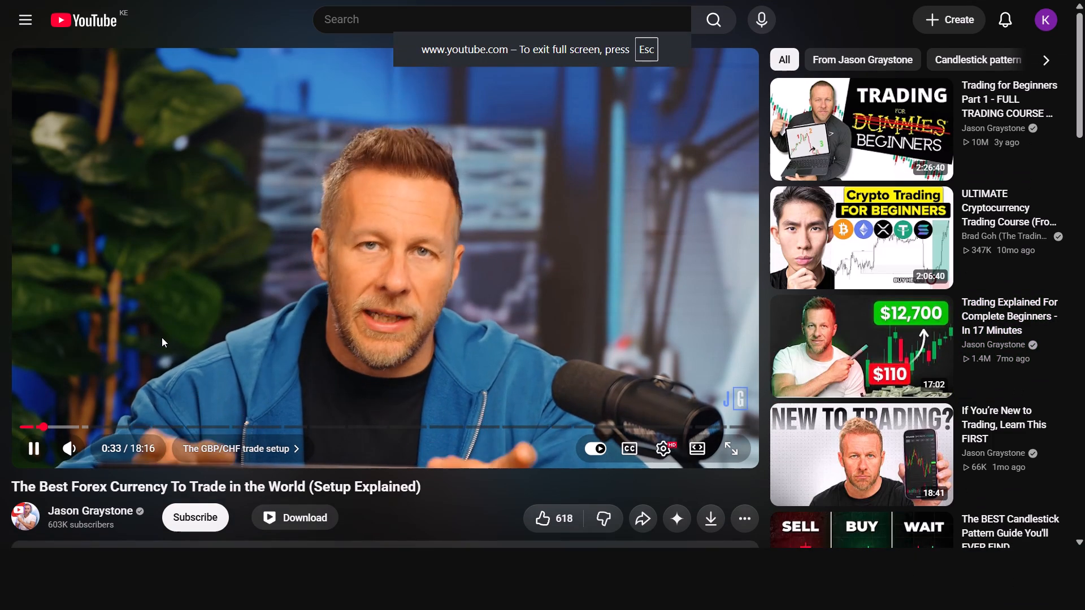
Rewind the video to its beginning, watch it up to 0:58, and pause it outside full screen.
key("Left")
key("Left")
key("Left")
key("Left")
key("Left")
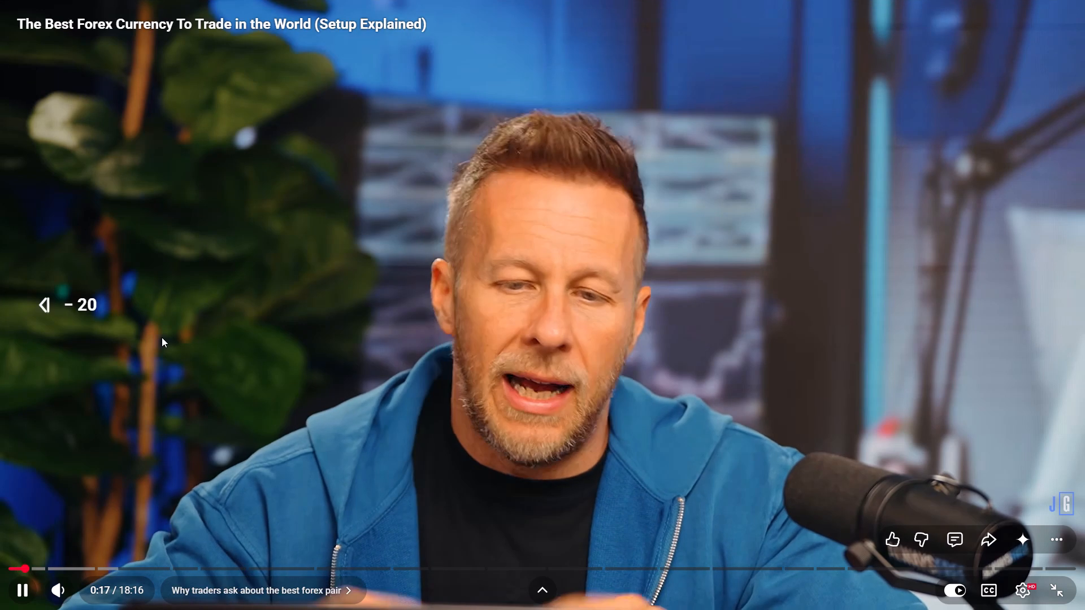
key("Left")
key("Left")
key("Left")
key("Left")
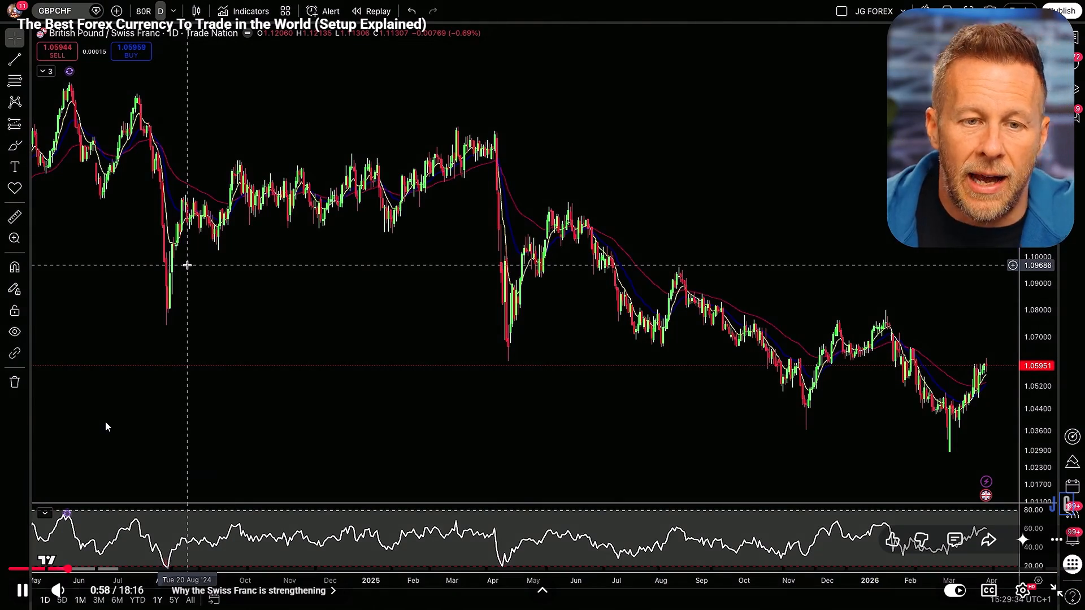
key("space")
key("f")
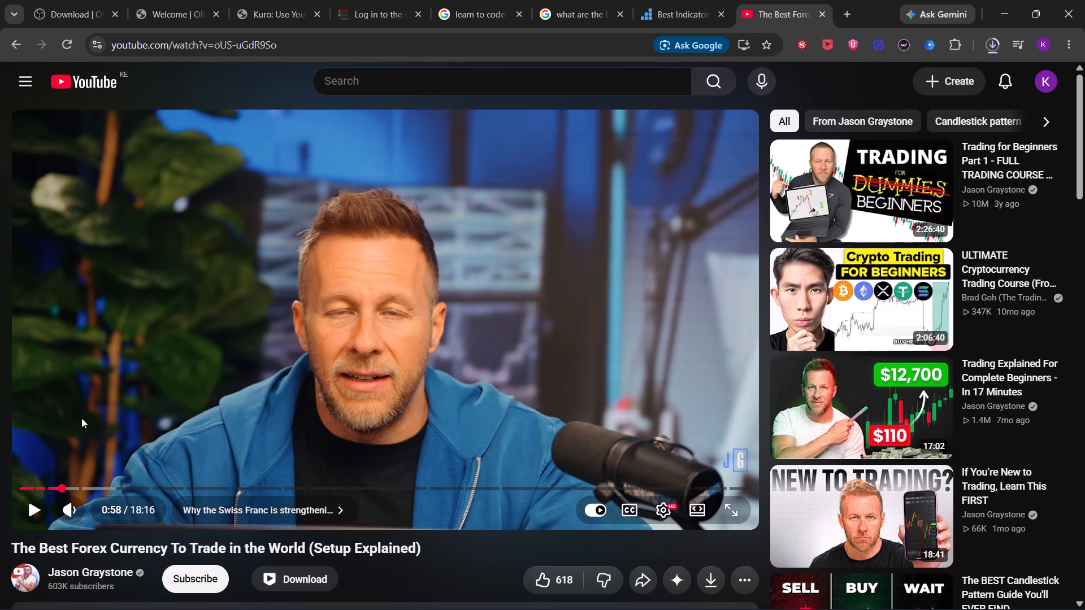
Arrange the windows side by side, with the YouTube video in one half and a smaller TradingView window next to it.
key("super+Left")
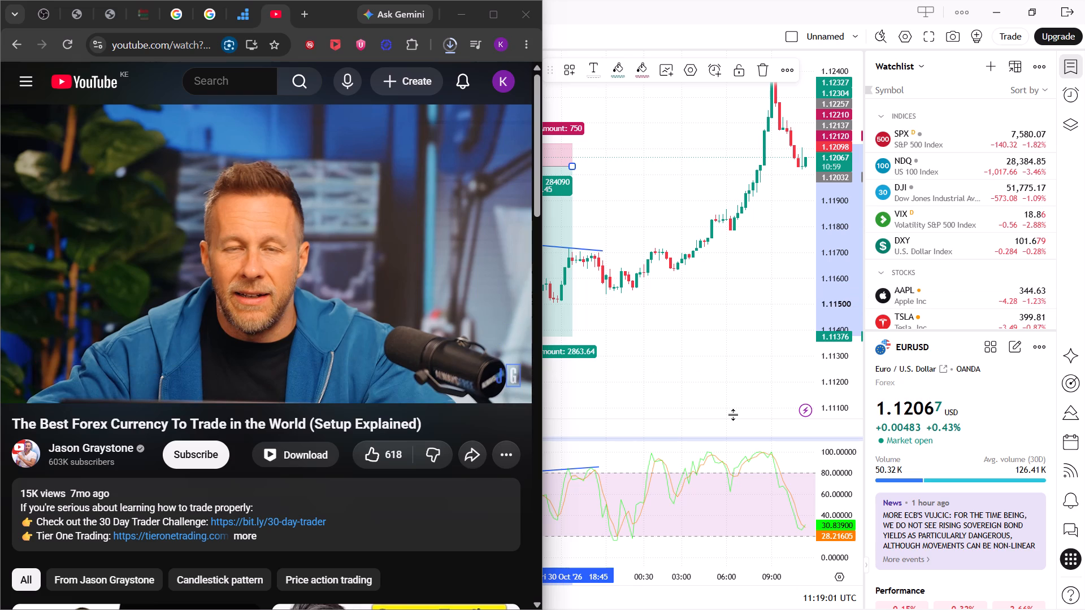
key("super+Right")
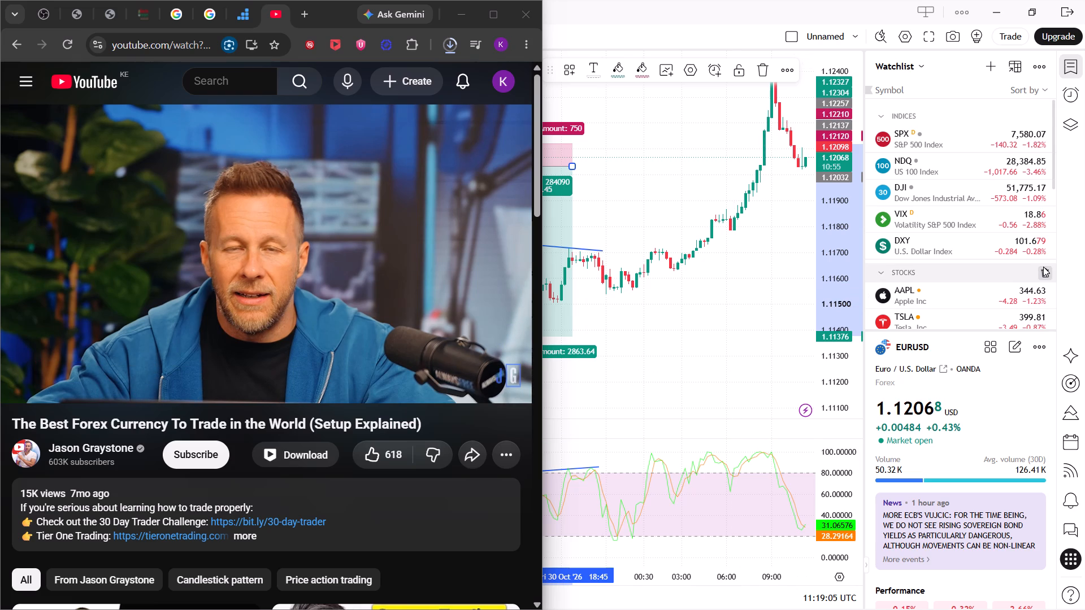
left_click(1031, 10)
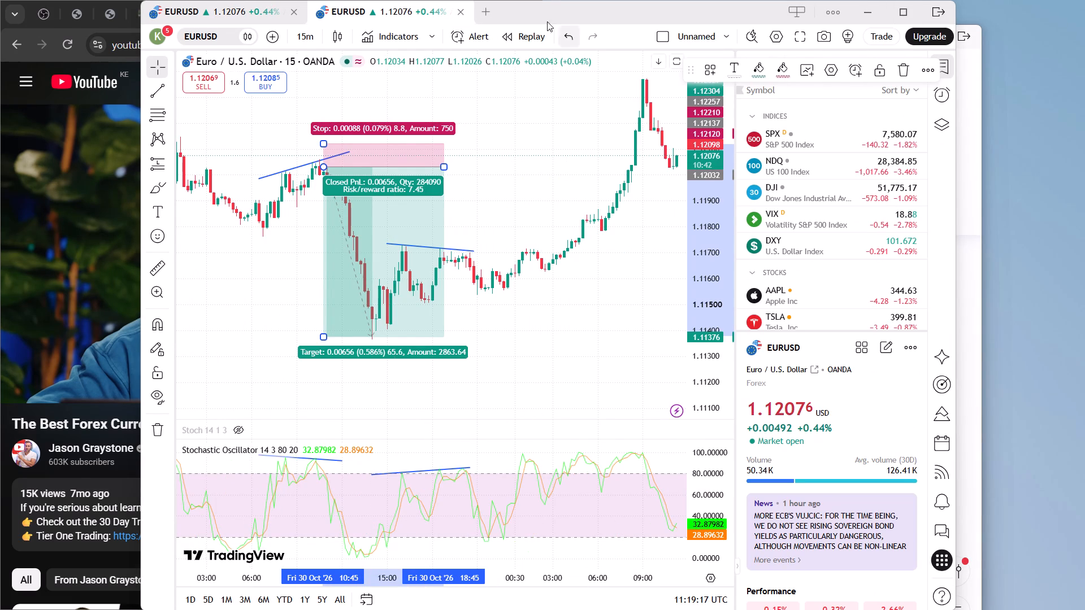
left_click_drag(528, 11, 692, 46)
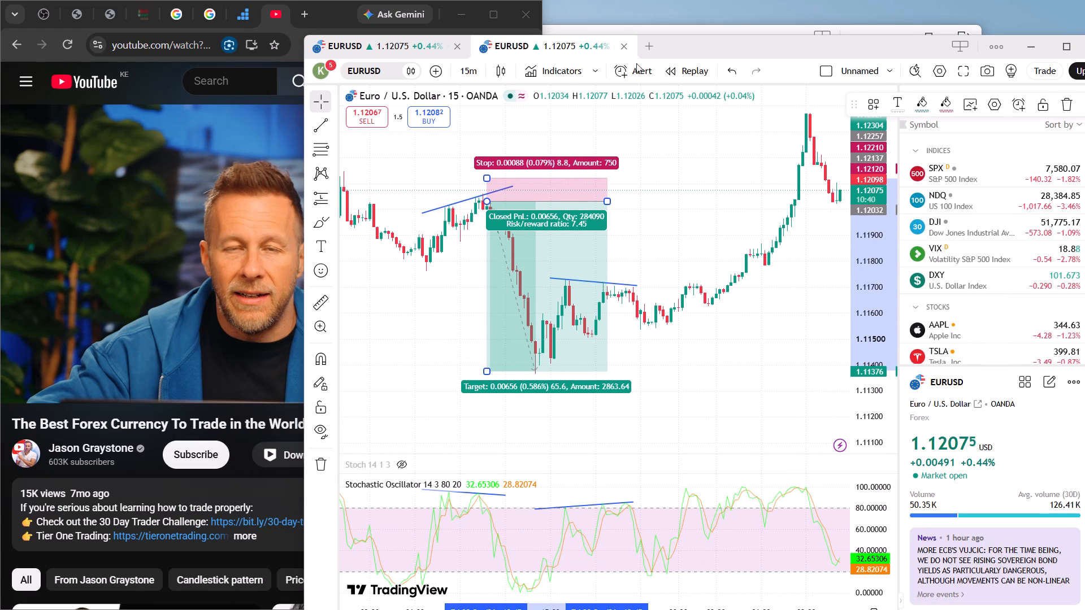
Open the symbol search on the 15-minute EURUSD chart and add a new TradingView tab.
left_click(372, 68)
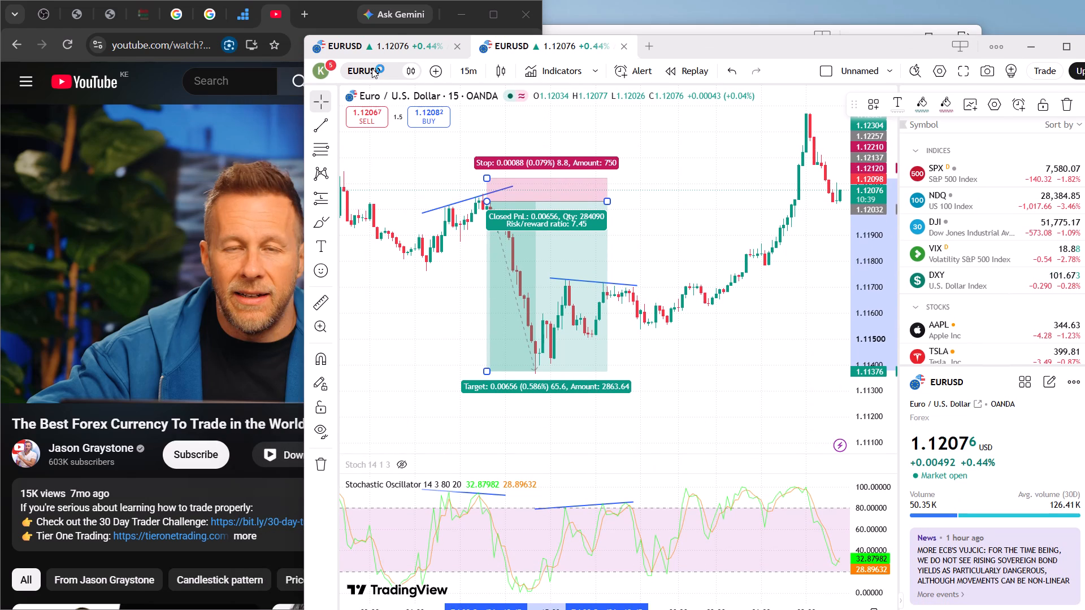
left_click(574, 40)
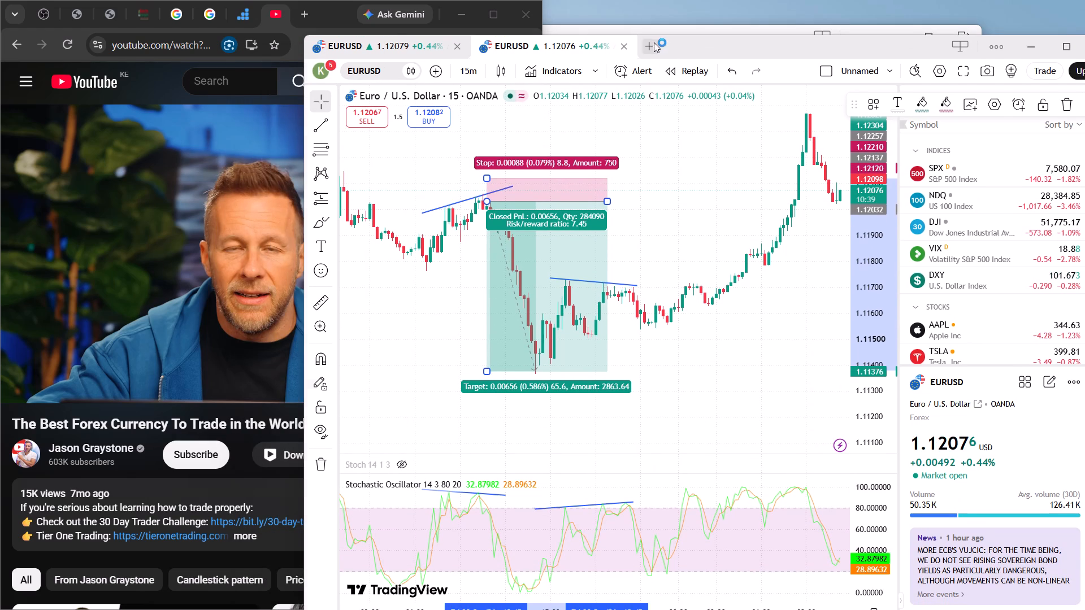
left_click(650, 42)
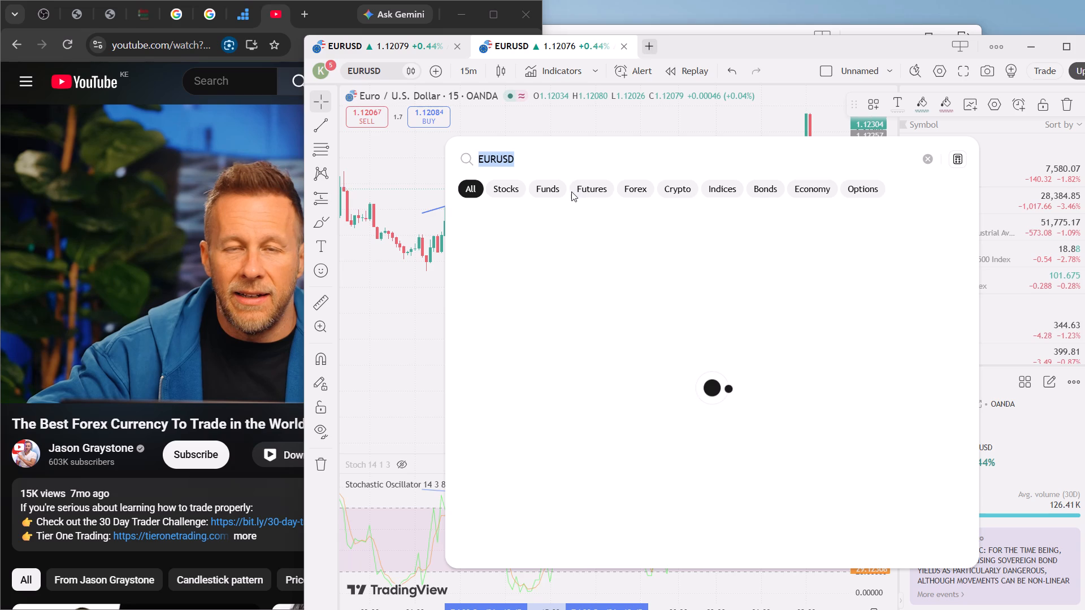
left_click(415, 151)
Continue watching the video in Chrome from 0:58 to 1:17 and pause it there.
left_click(197, 342)
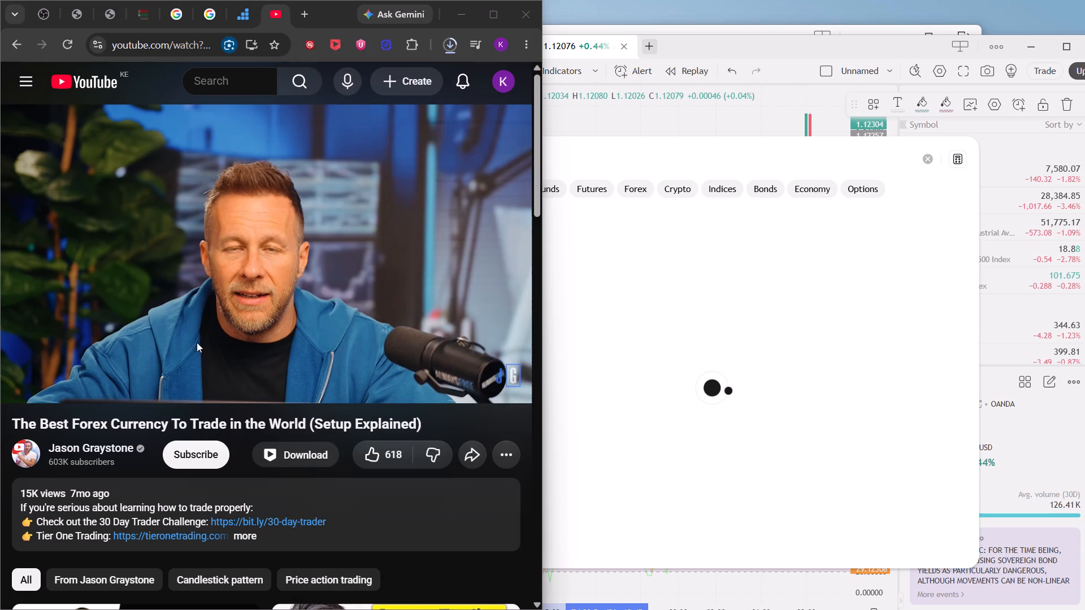
left_click(196, 334)
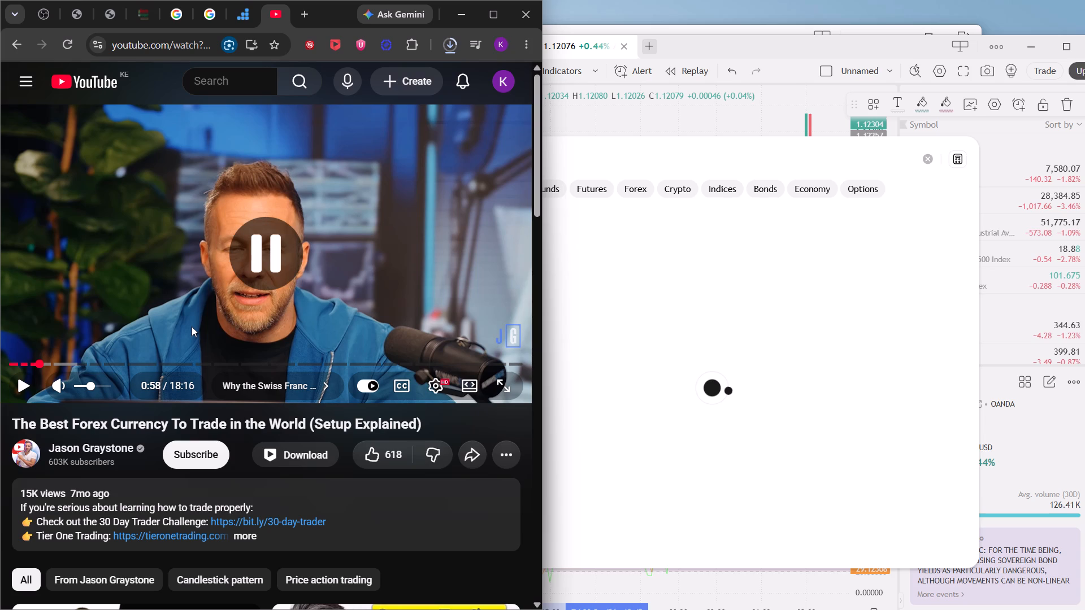
left_click(21, 381)
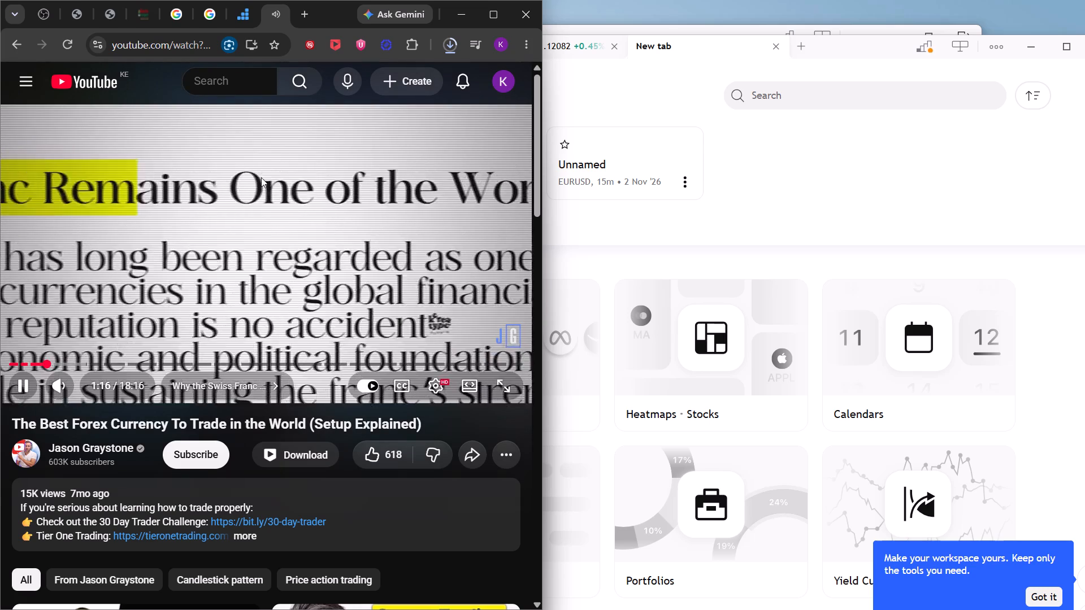
left_click(237, 181)
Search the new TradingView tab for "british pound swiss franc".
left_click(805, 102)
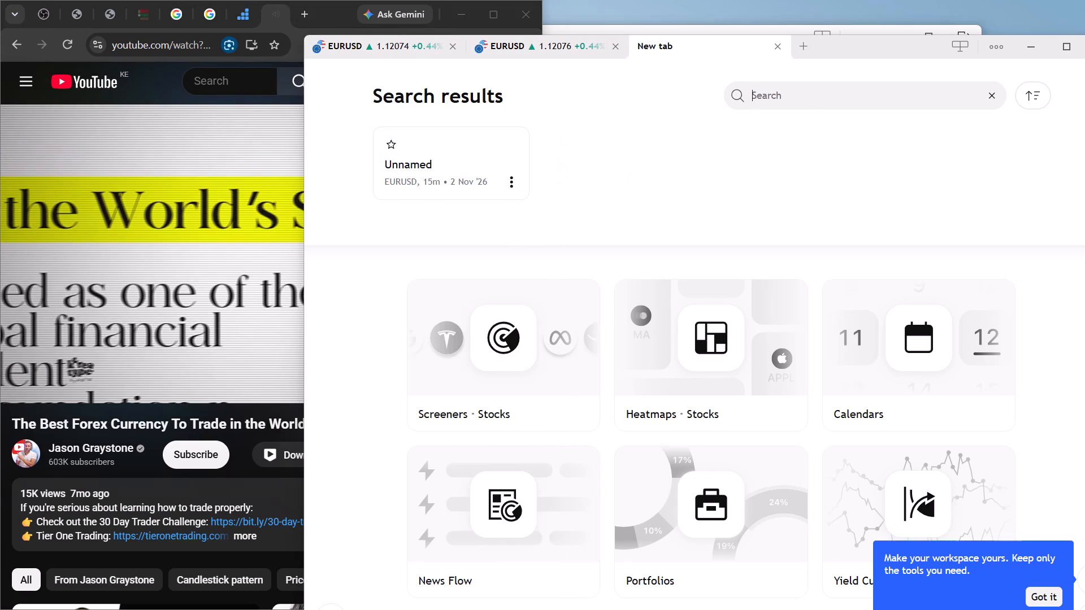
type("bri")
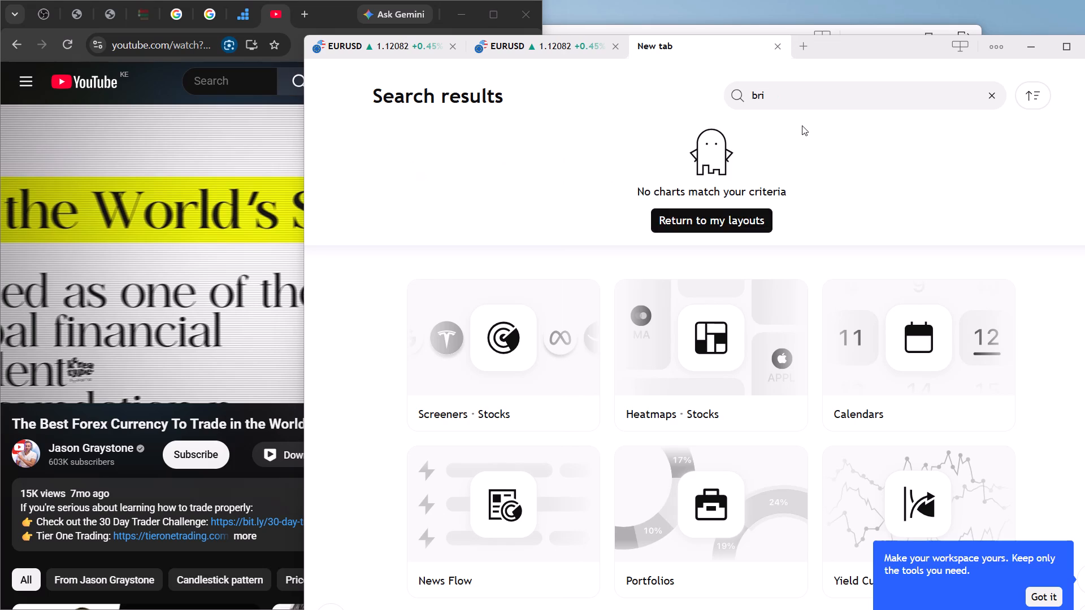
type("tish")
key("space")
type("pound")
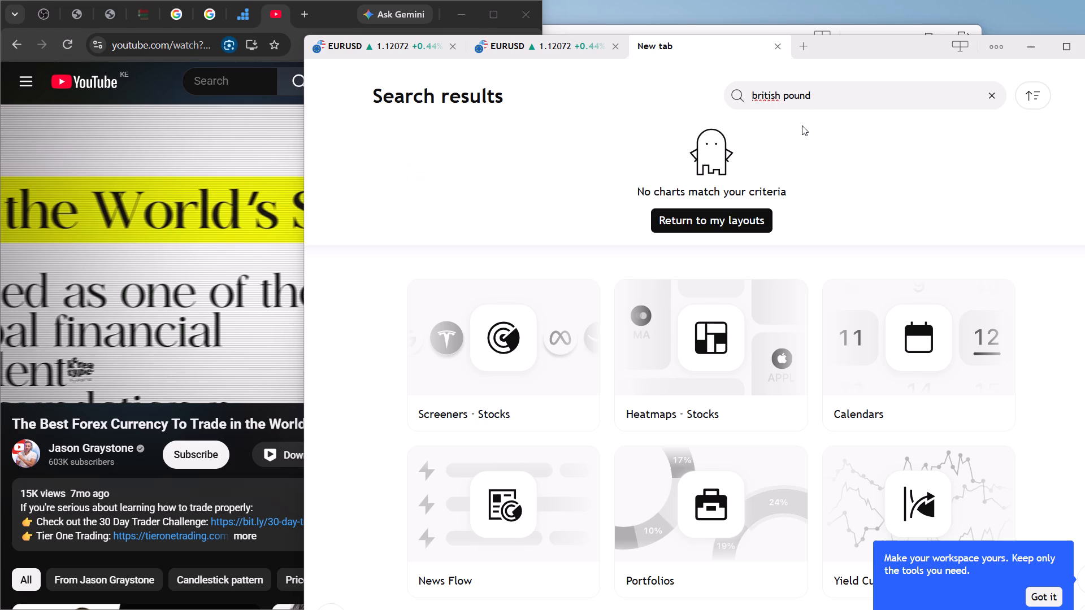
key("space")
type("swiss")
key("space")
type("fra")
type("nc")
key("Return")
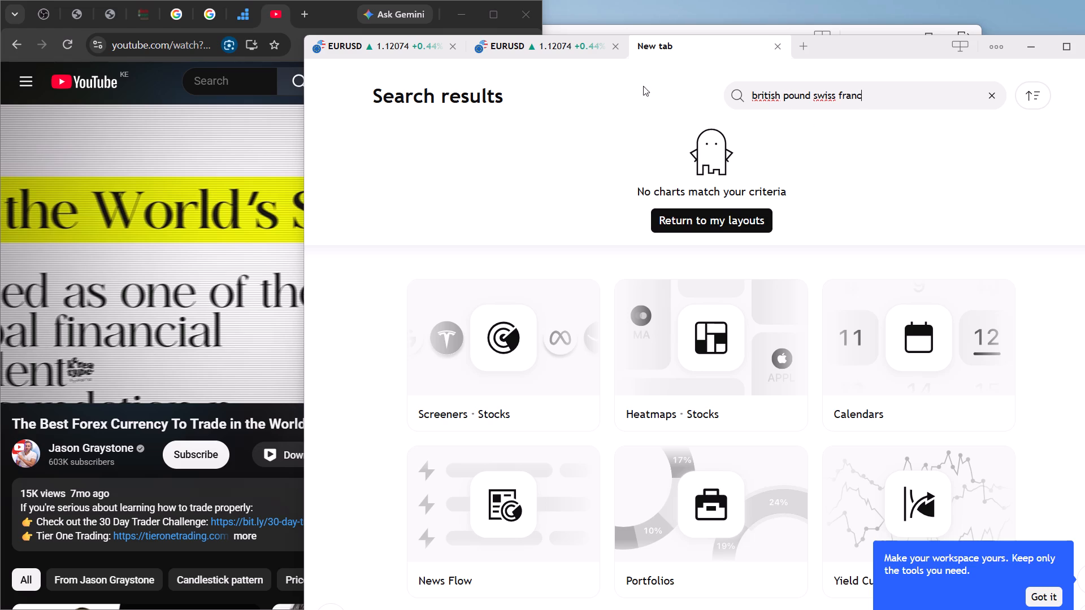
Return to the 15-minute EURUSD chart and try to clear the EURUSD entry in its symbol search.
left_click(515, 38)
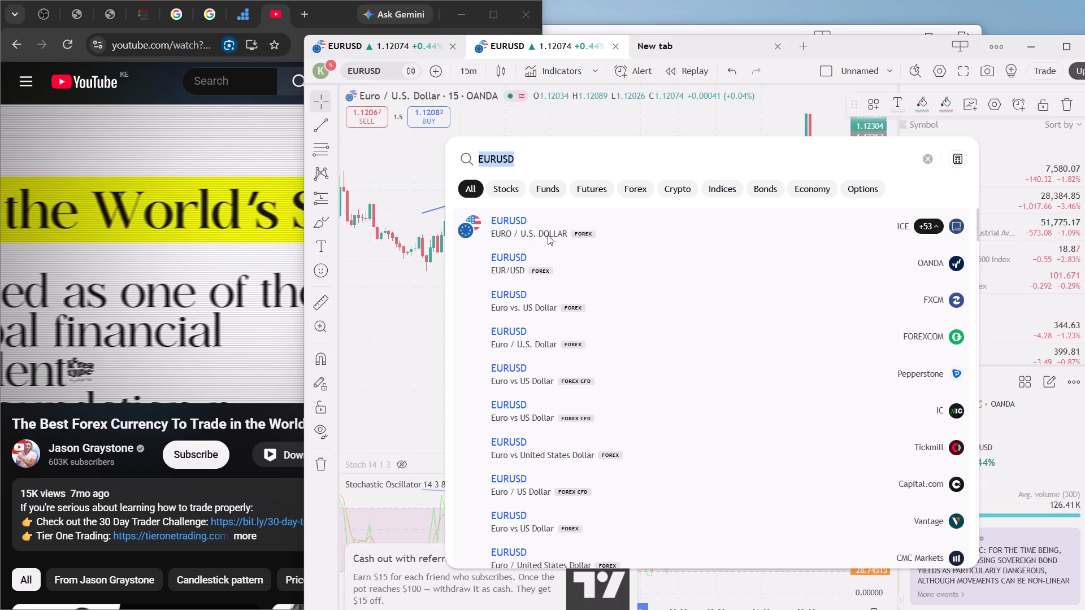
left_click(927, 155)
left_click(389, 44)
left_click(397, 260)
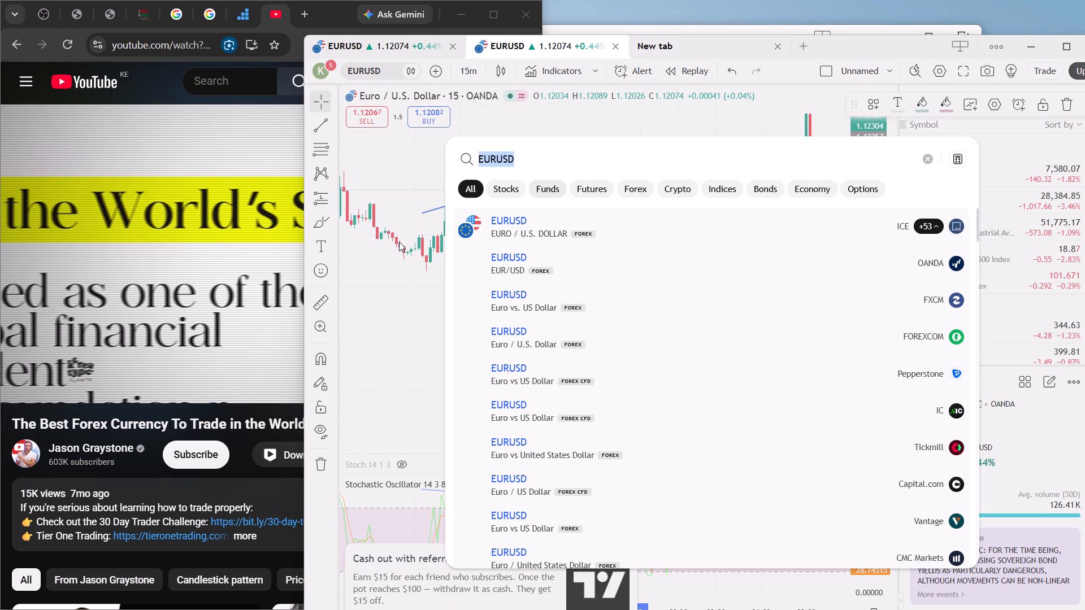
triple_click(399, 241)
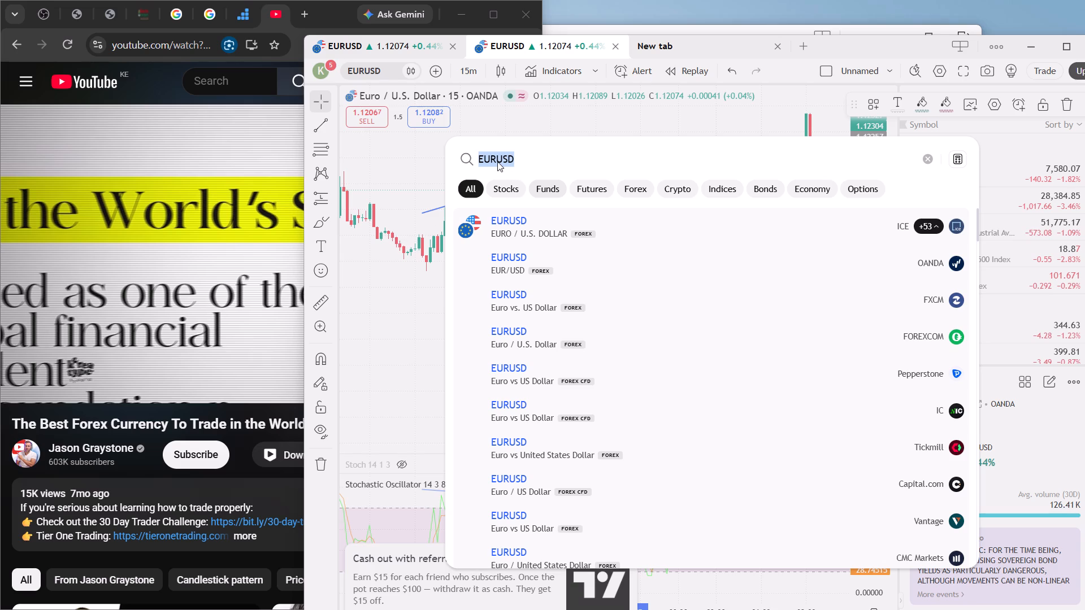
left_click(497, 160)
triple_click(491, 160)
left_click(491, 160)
Resume the video, switch to the one-minute EURUSD chart in TradingView, and pause the video at 1:25.
left_click(270, 184)
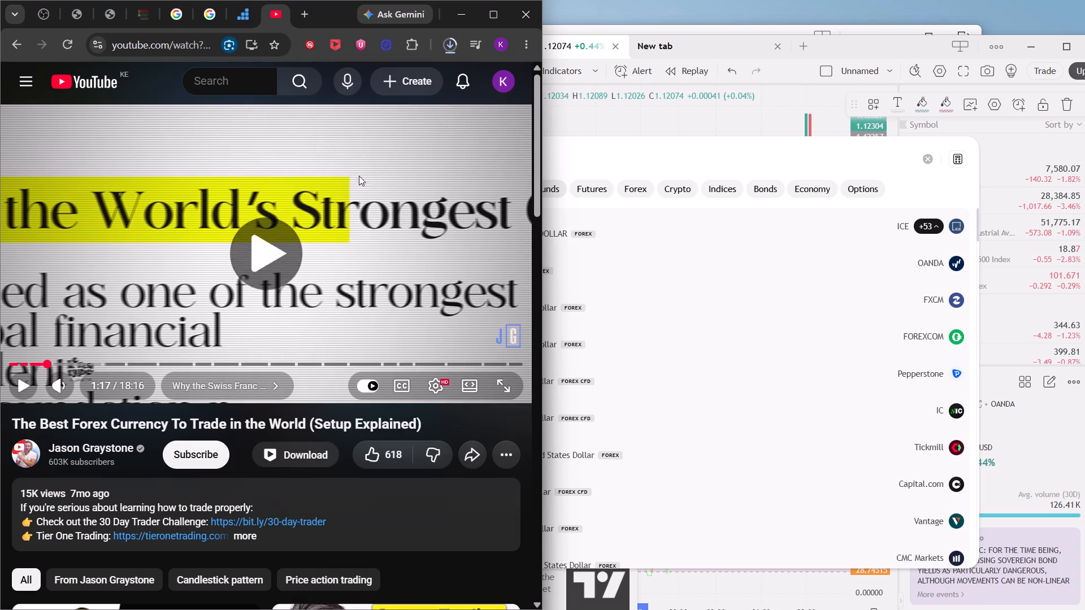
left_click(570, 46)
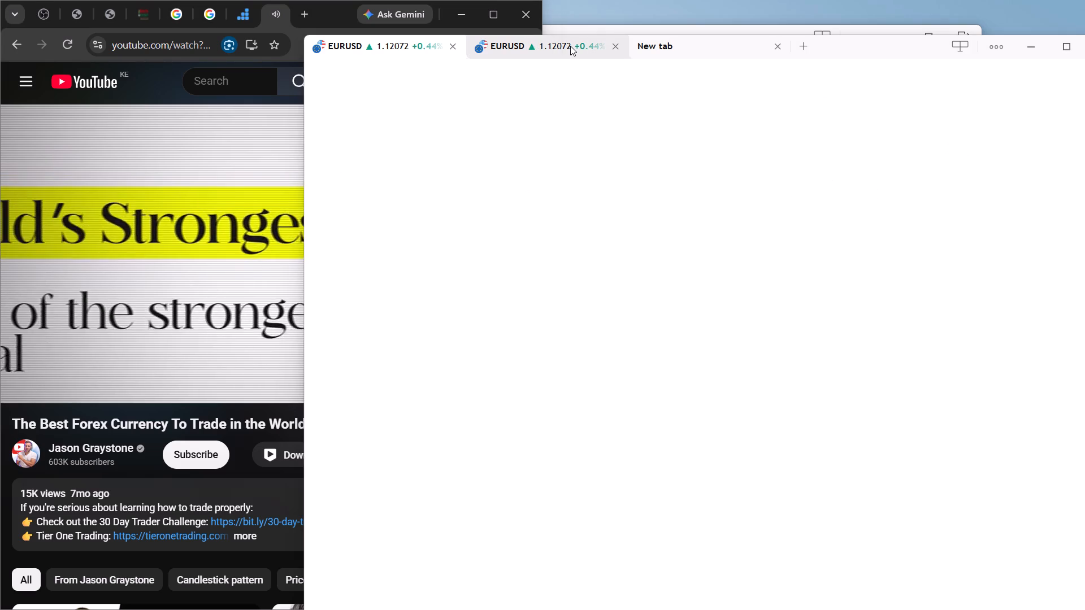
left_click(419, 41)
left_click(402, 46)
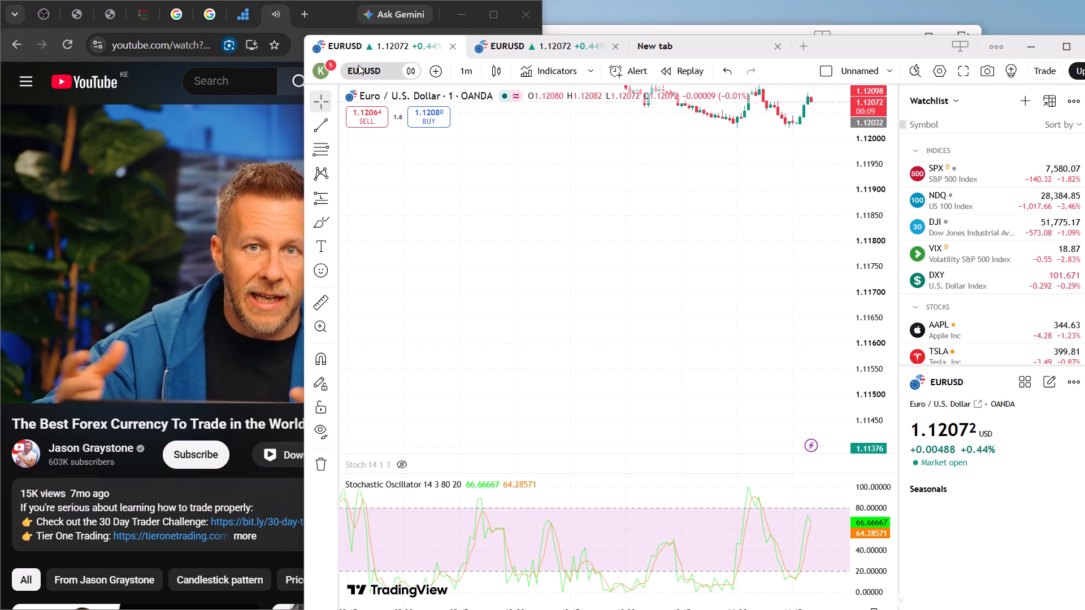
left_click(359, 66)
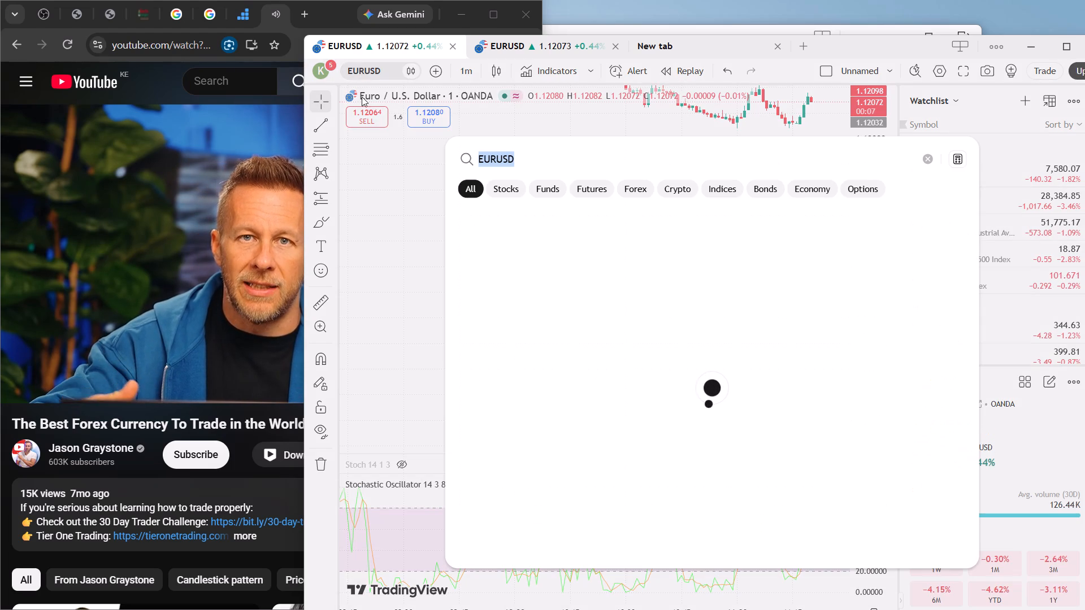
left_click(128, 201)
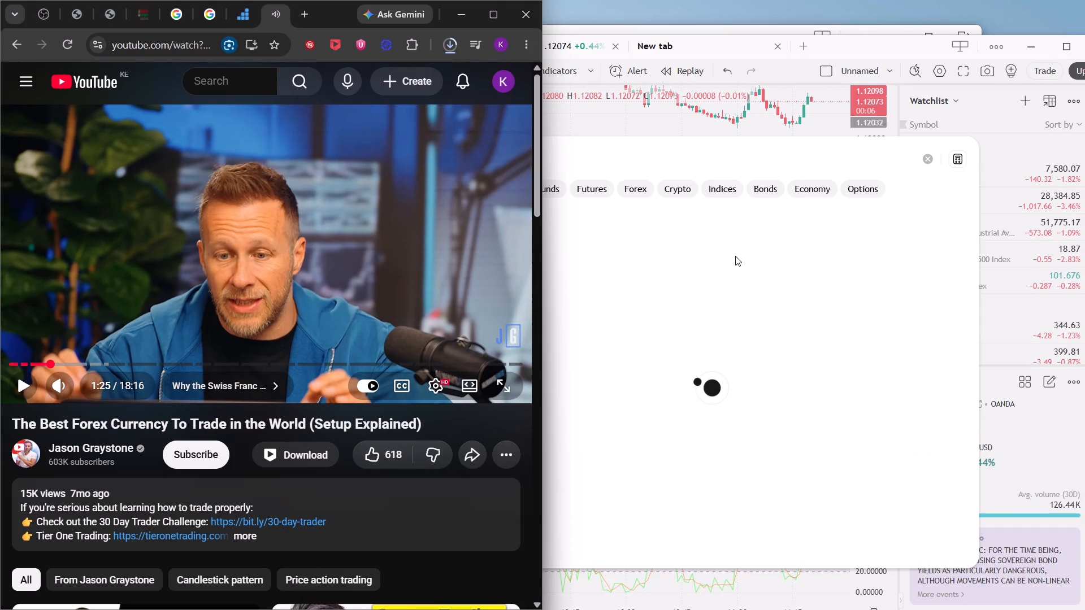
Switch to TradingView, search symbols for "british pound swiss" from the one-minute EURUSD chart, and load the ICE GBPCHF forex pair.
left_click(574, 71)
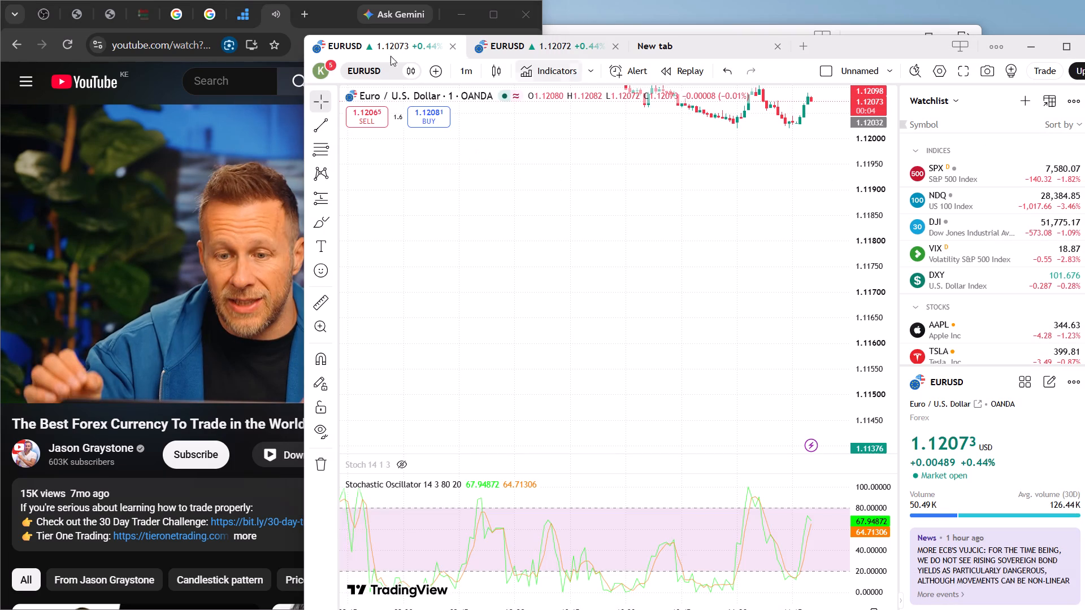
left_click(370, 69)
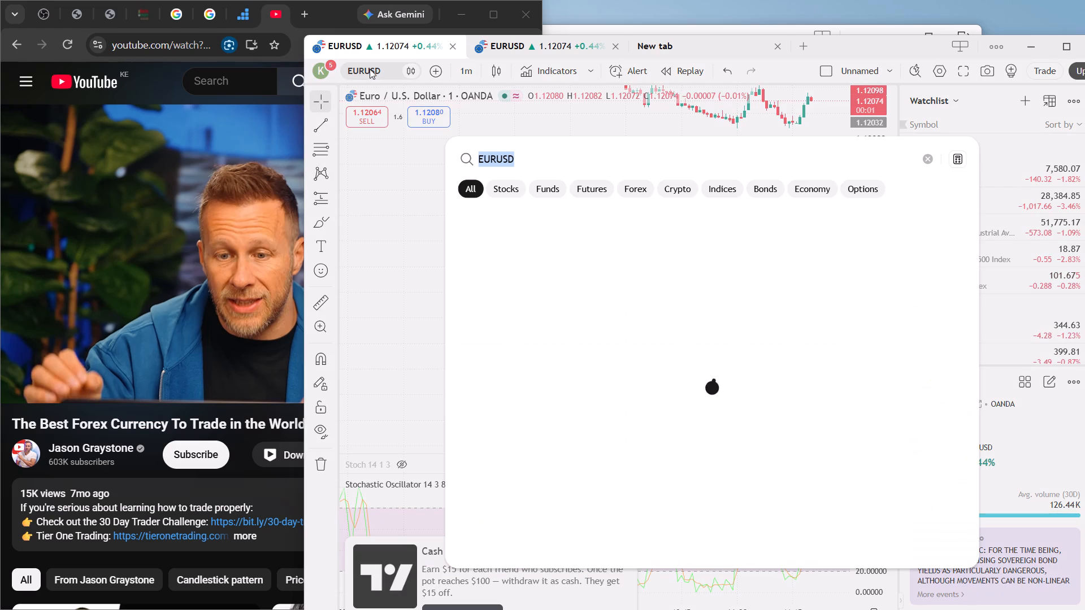
type("bri")
type("ti")
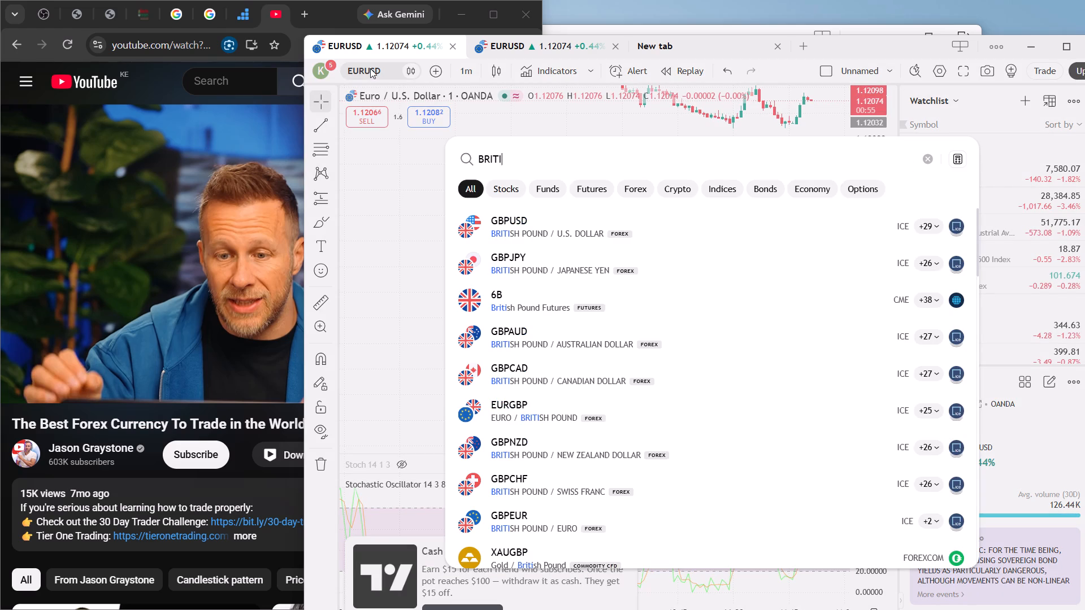
type("sh")
key("space")
type("pound")
key("space")
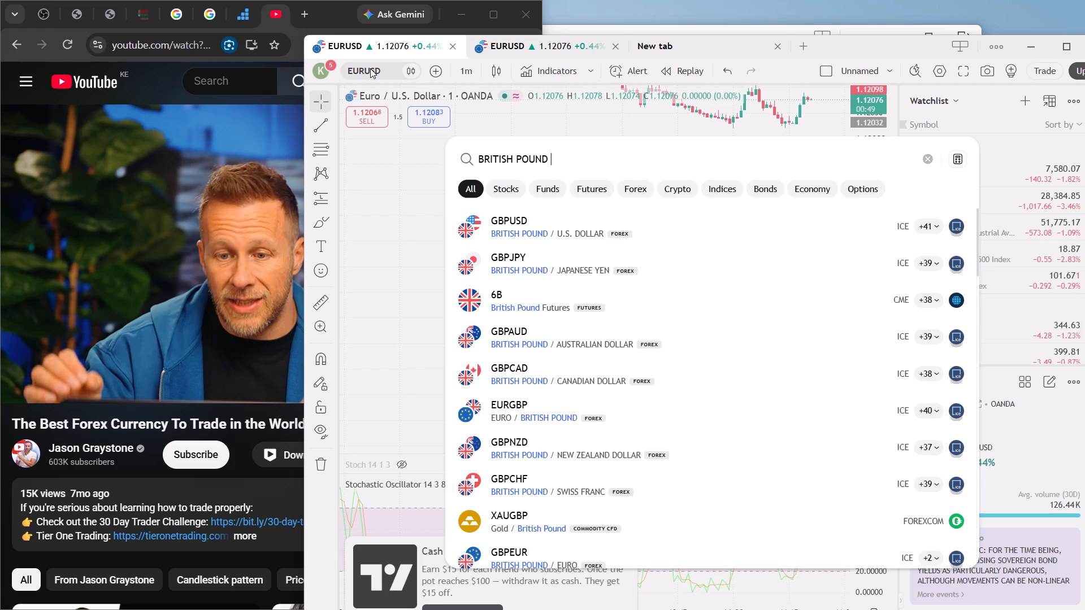
type("swiss")
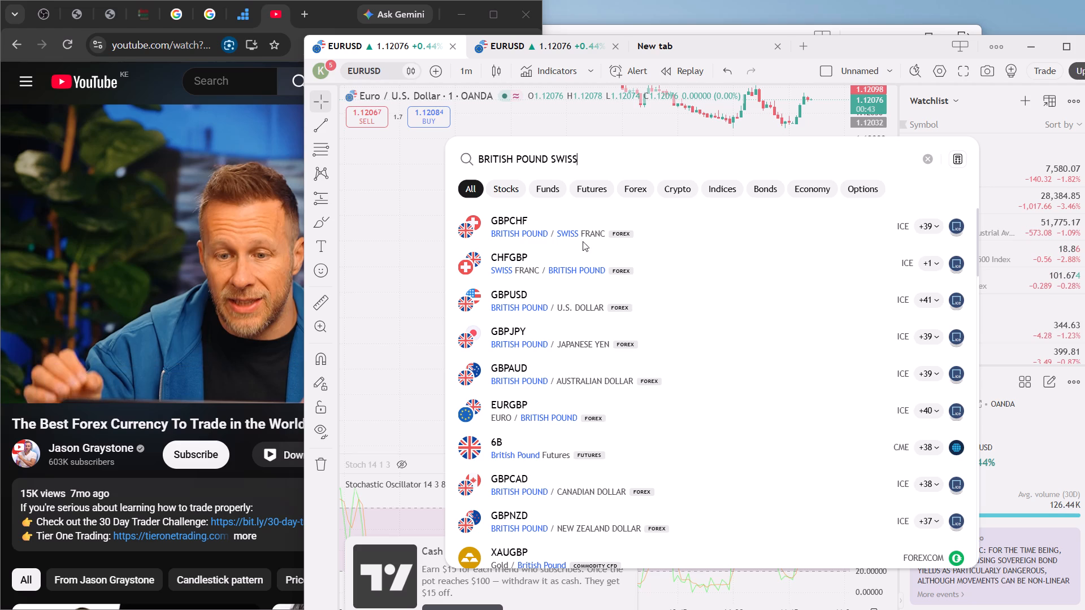
left_click(545, 227)
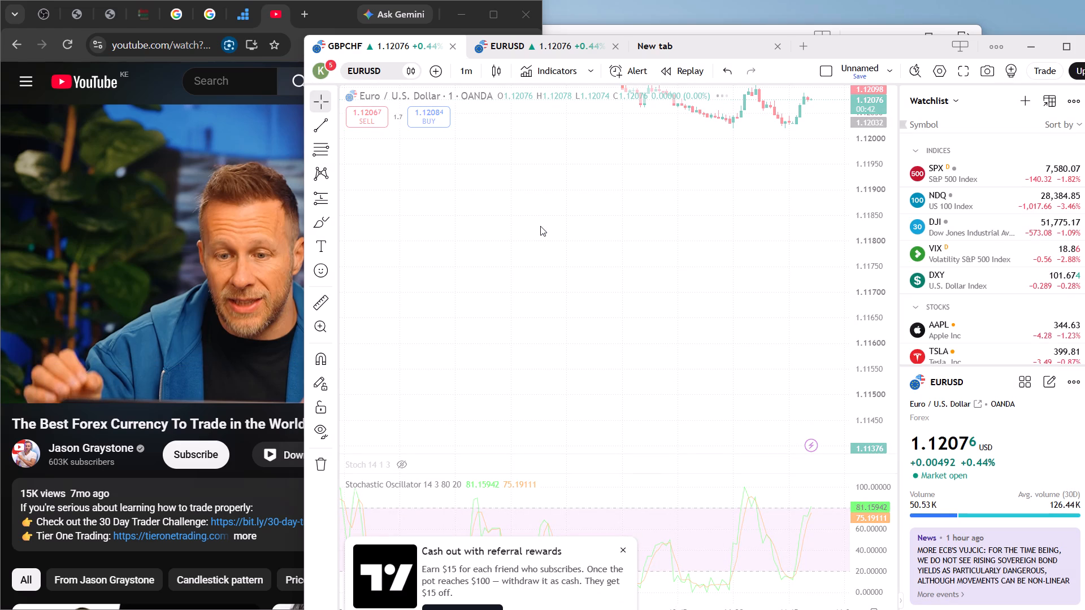
Resume the forex video in Chrome and return to the GBPCHF chart in TradingView.
left_click(253, 259)
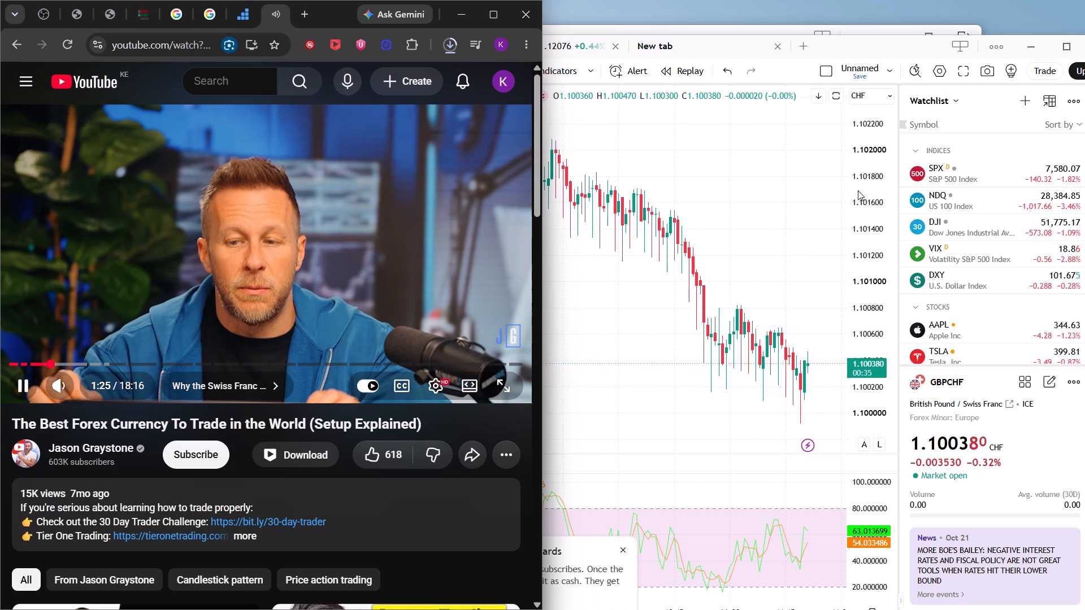
left_click_drag(717, 39, 770, 49)
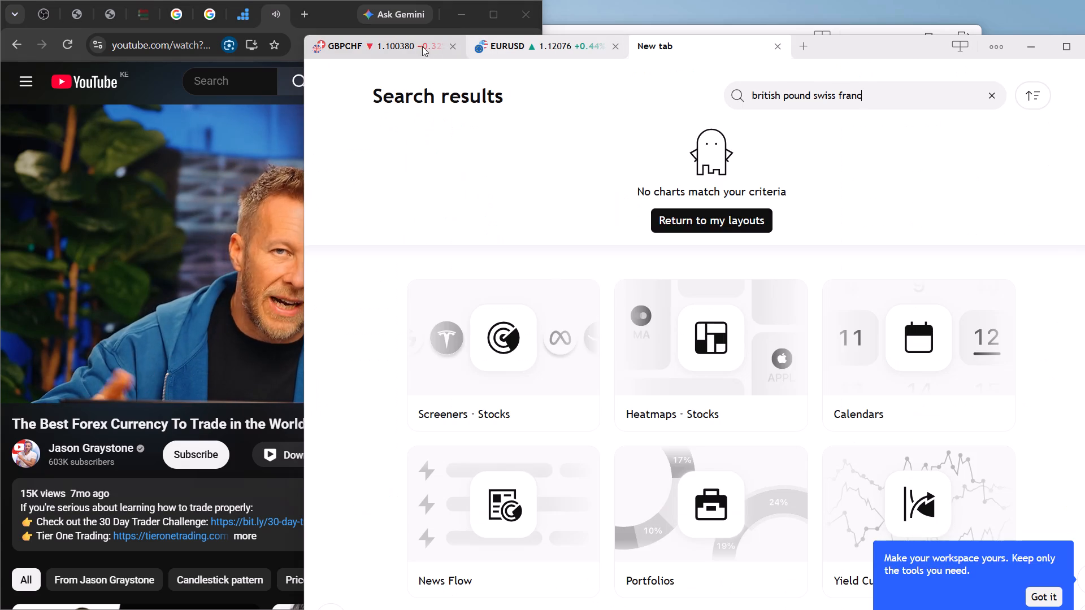
left_click(405, 46)
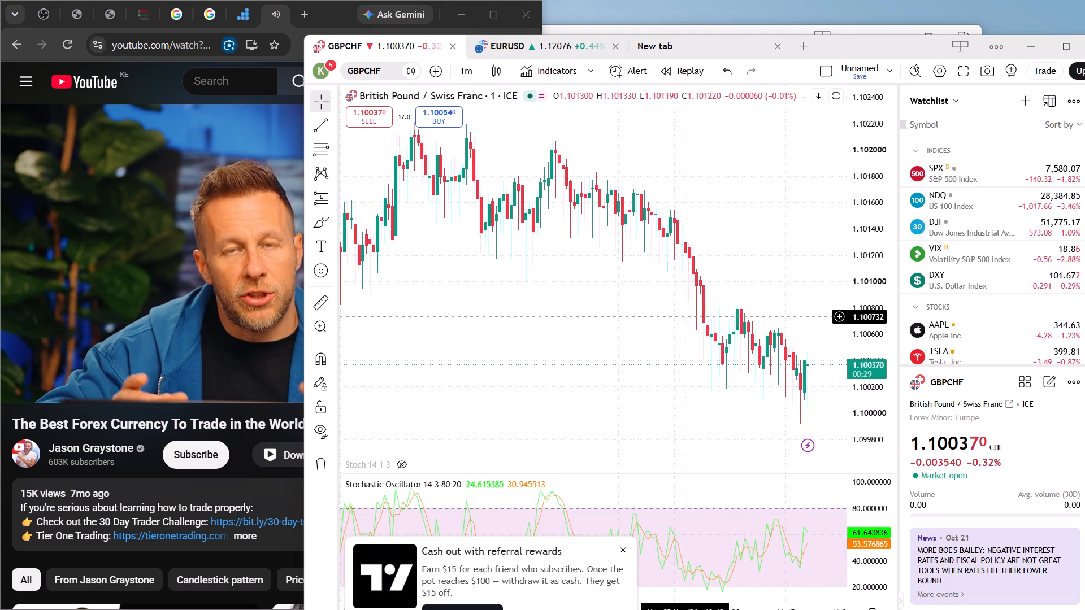
Examine the recent and earlier price movement on the one-minute GBPCHF chart while the video plays.
scroll(701, 303, "down", 3)
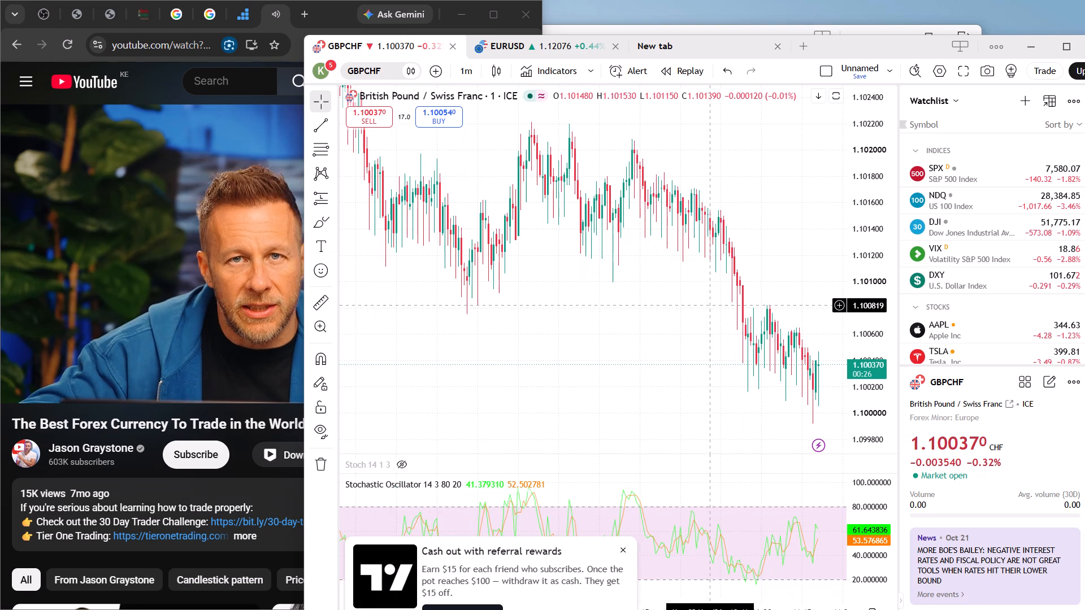
scroll(711, 304, "up", 5)
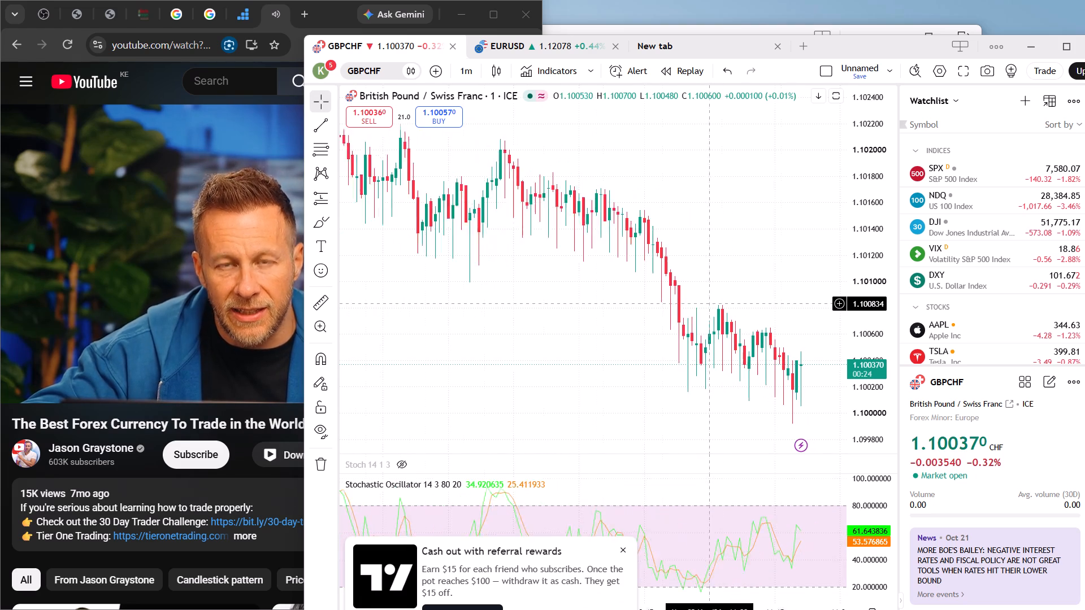
scroll(710, 303, "up", 3)
left_click_drag(478, 287, 622, 298)
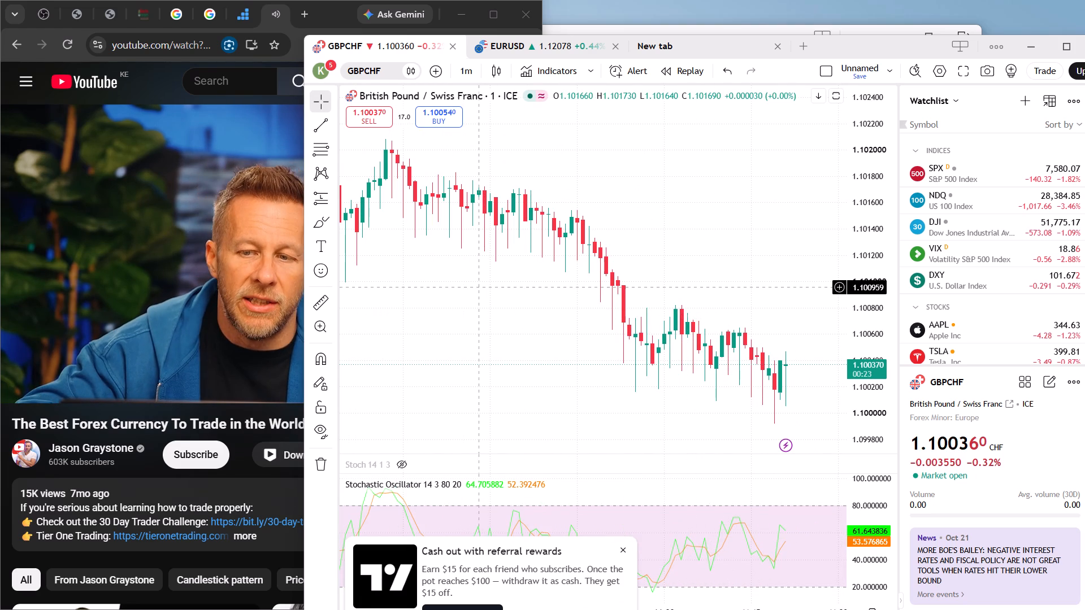
left_click_drag(622, 298, 694, 299)
left_click_drag(874, 195, 891, 352)
left_click_drag(487, 255, 567, 259)
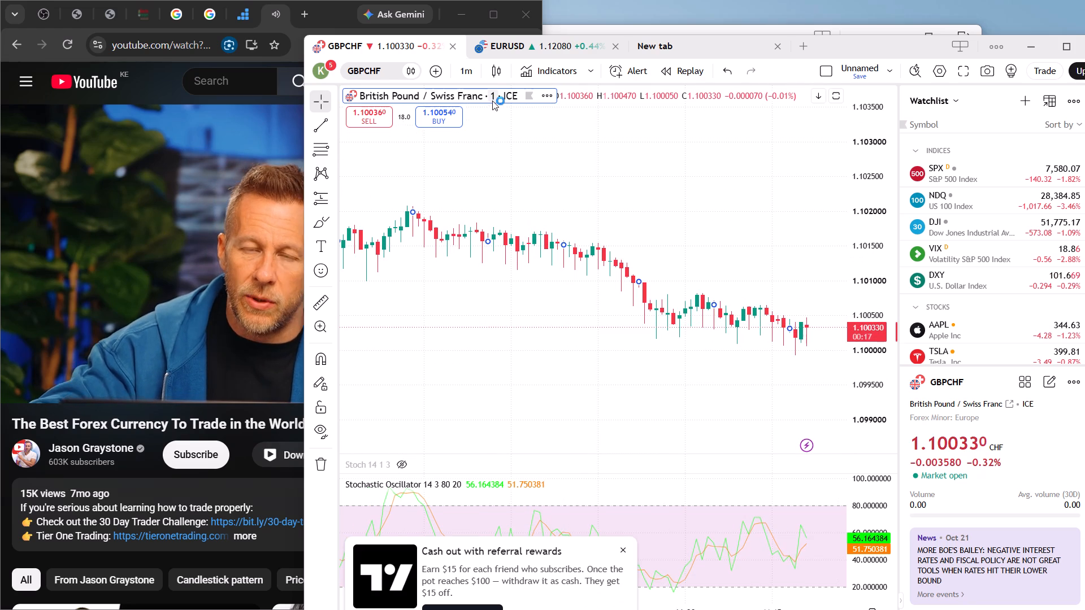
Change the GBPCHF chart interval to 15 minutes.
left_click(493, 98)
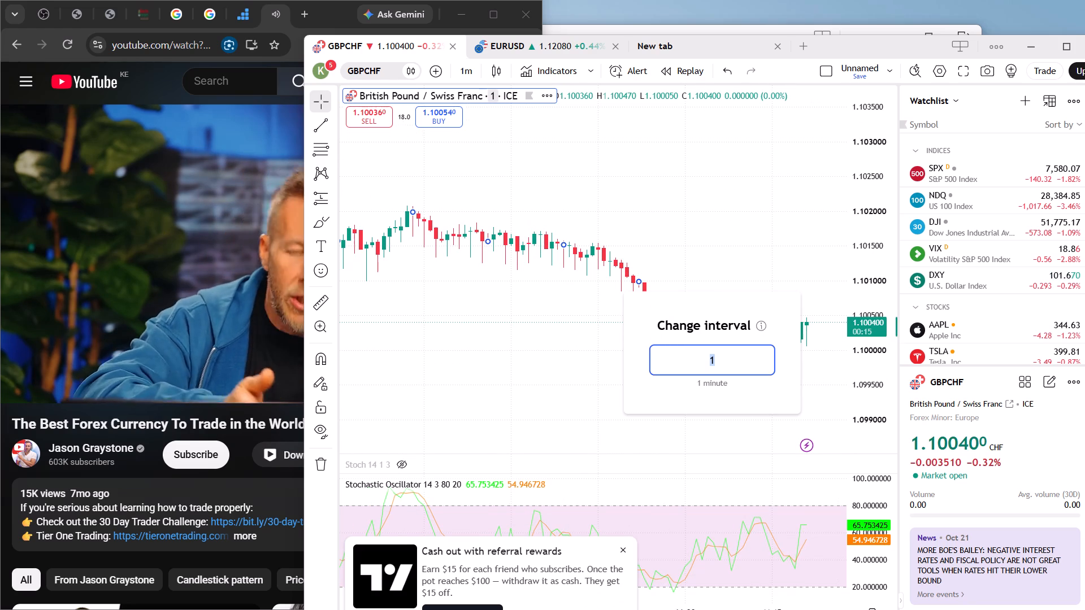
type("15")
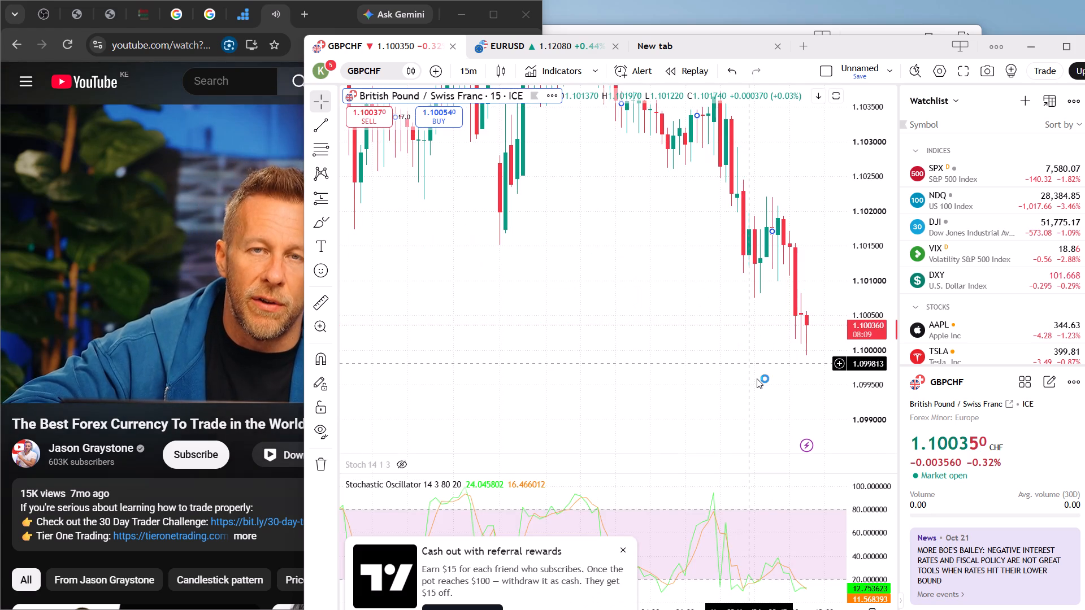
Examine the earlier price history on the 15-minute GBPCHF chart with a compressed price scale.
left_click_drag(873, 240, 873, 256)
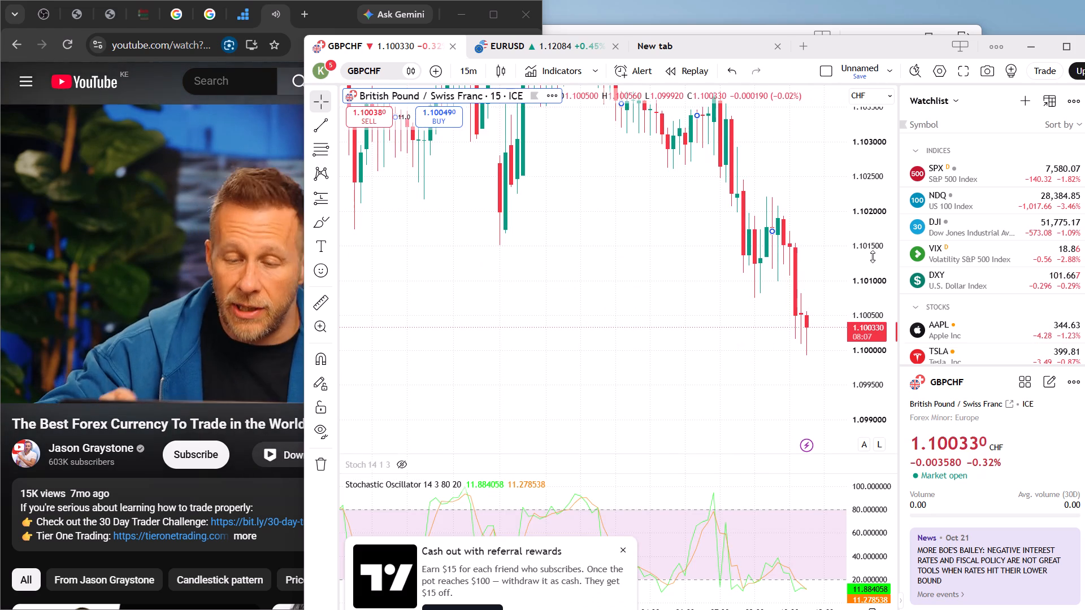
left_click_drag(873, 256, 841, 360)
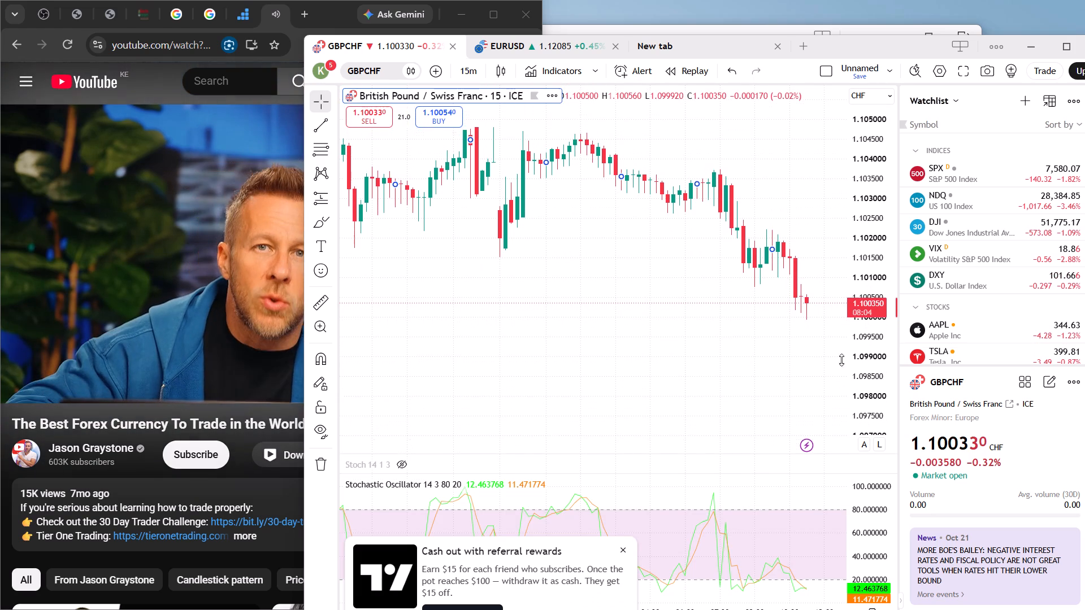
left_click_drag(841, 360, 854, 363)
left_click_drag(558, 266, 801, 303)
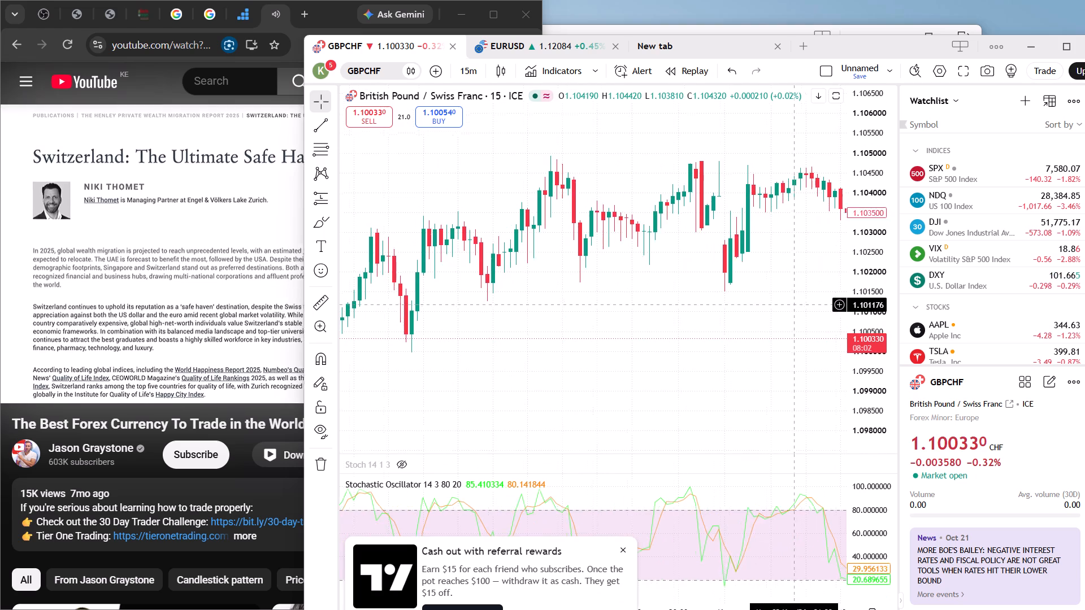
left_click_drag(801, 303, 801, 300)
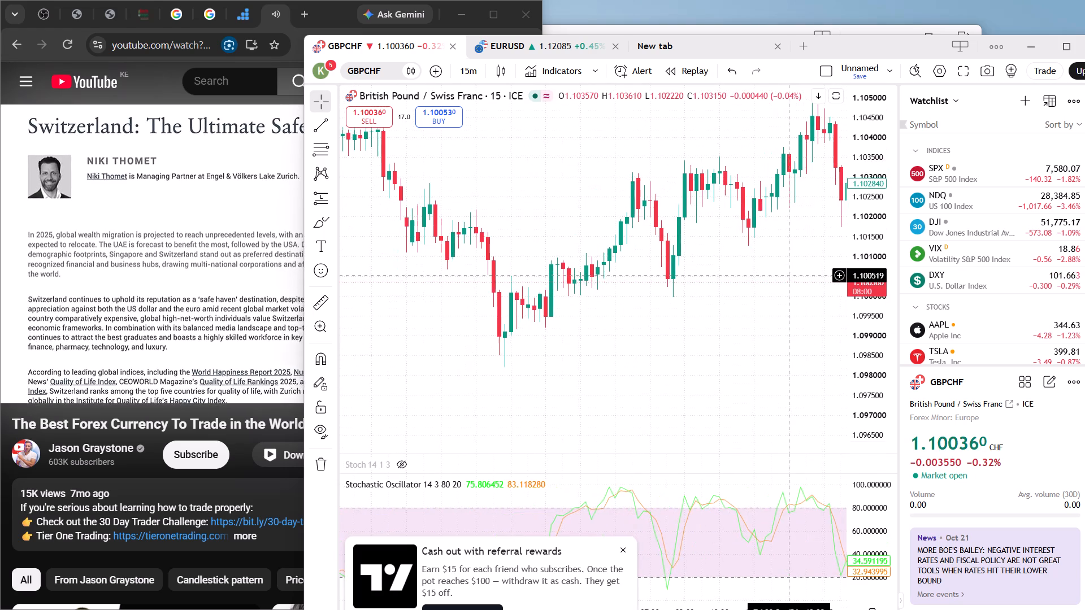
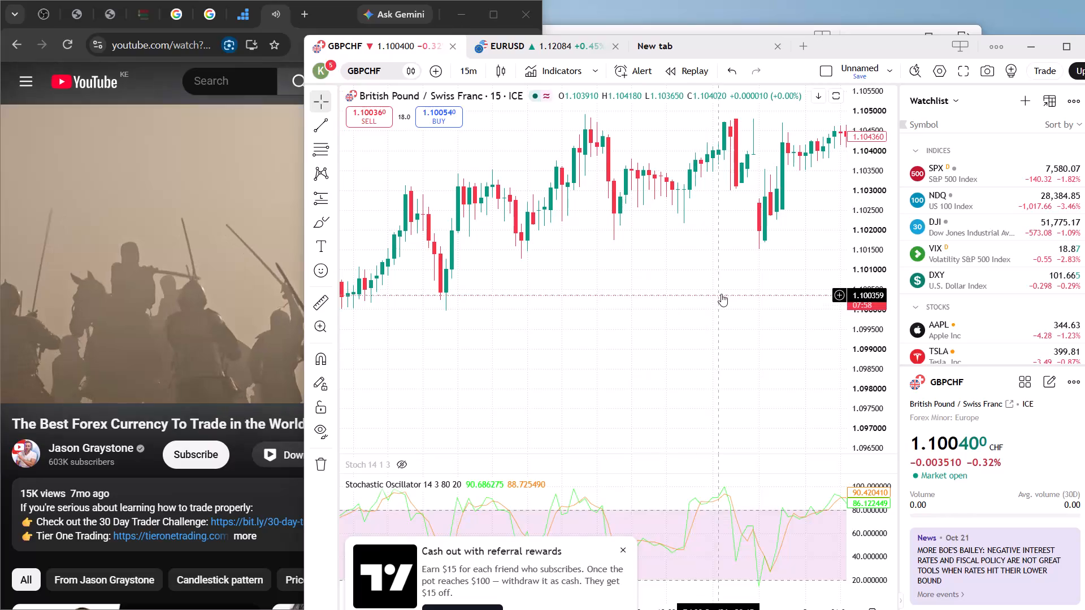
Examine the latest and earlier price swings on the 15-minute GBPCHF chart, dismissing the referral rewards notice.
left_click_drag(748, 317, 659, 300)
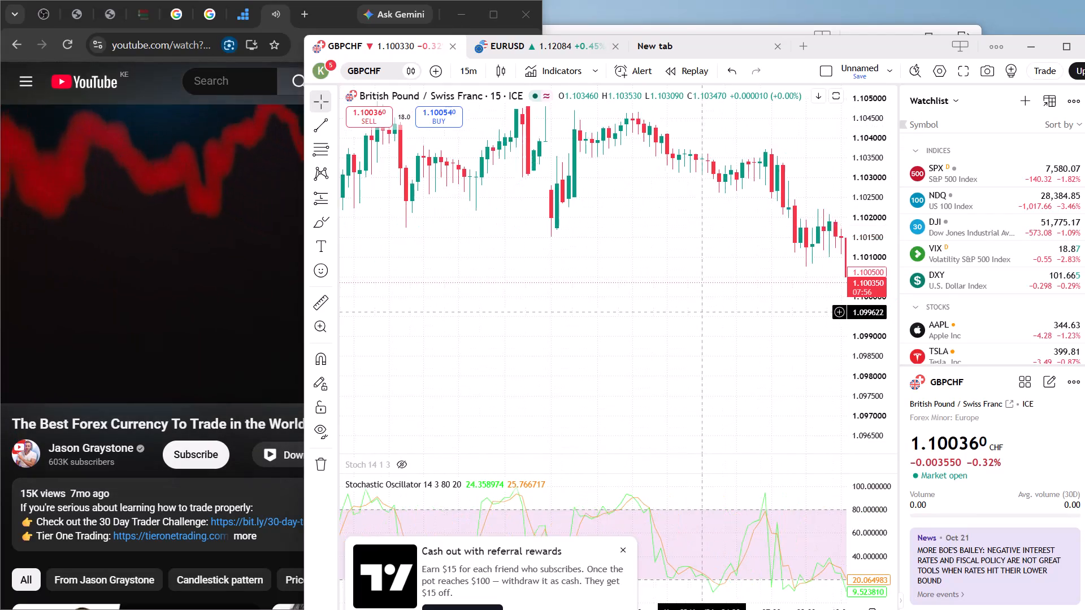
left_click_drag(659, 300, 640, 263)
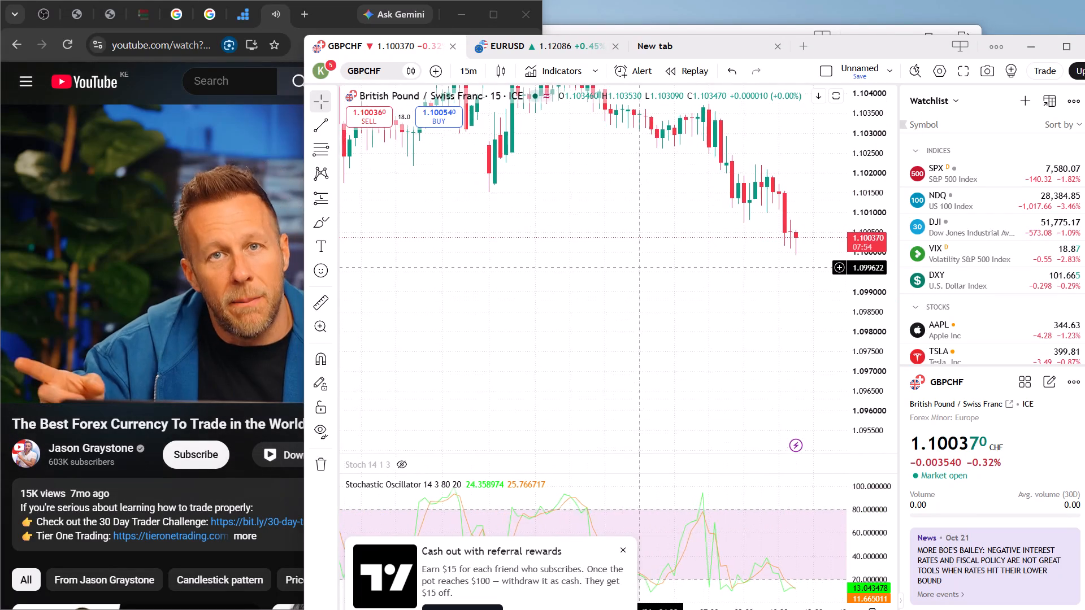
left_click_drag(640, 263, 627, 325)
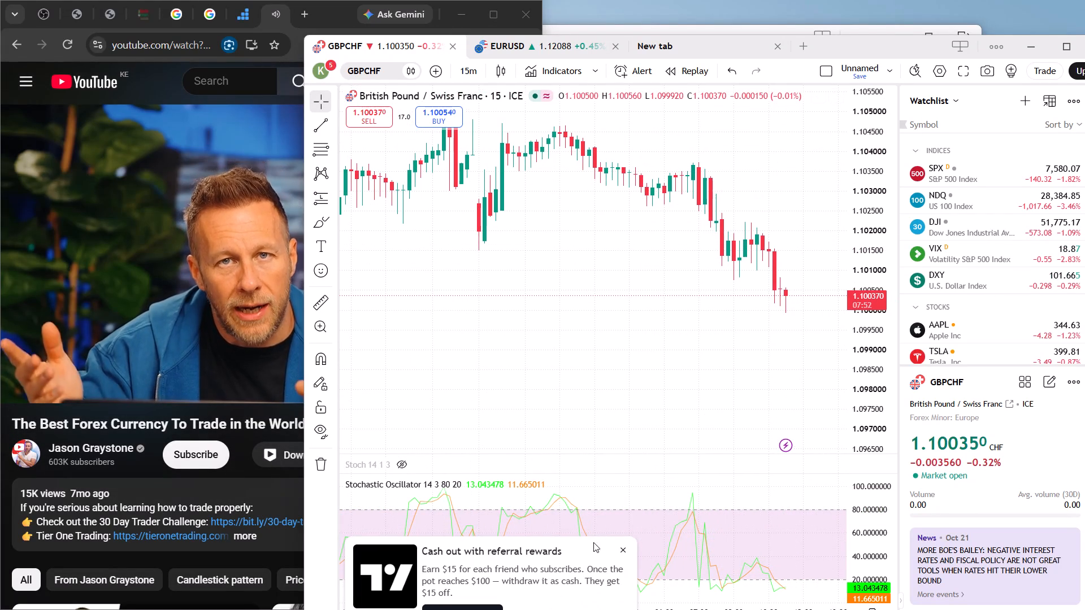
left_click(625, 548)
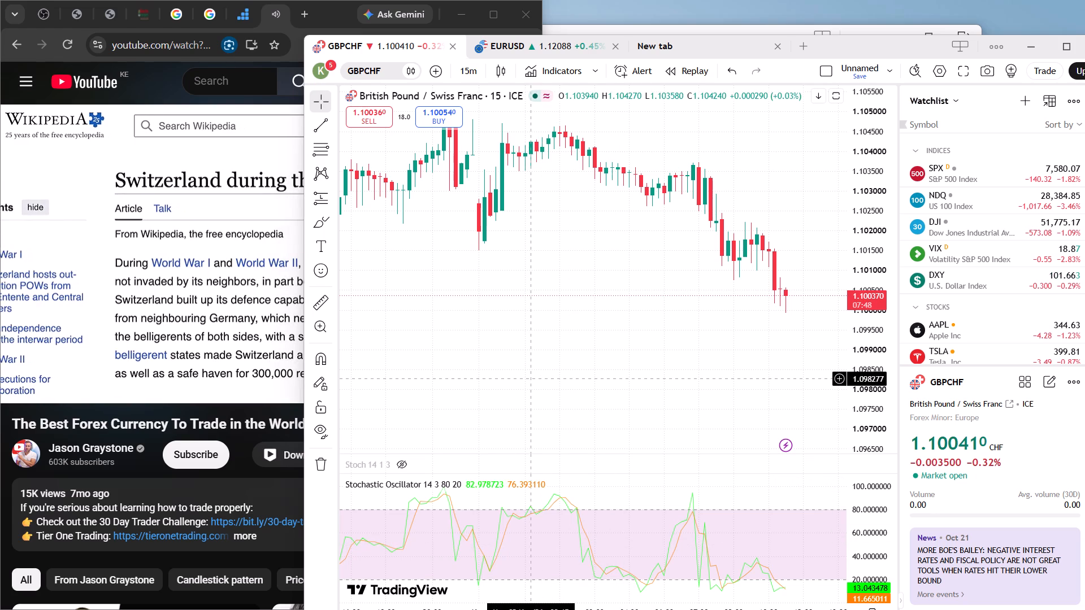
left_click_drag(534, 378, 639, 417)
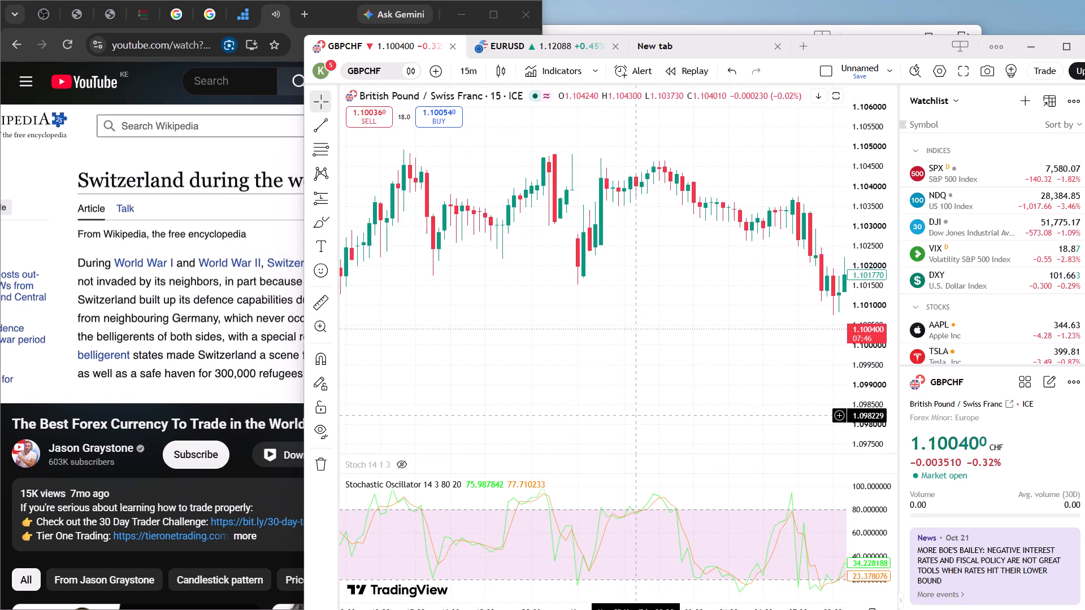
left_click_drag(639, 417, 724, 432)
left_click_drag(587, 387, 613, 388)
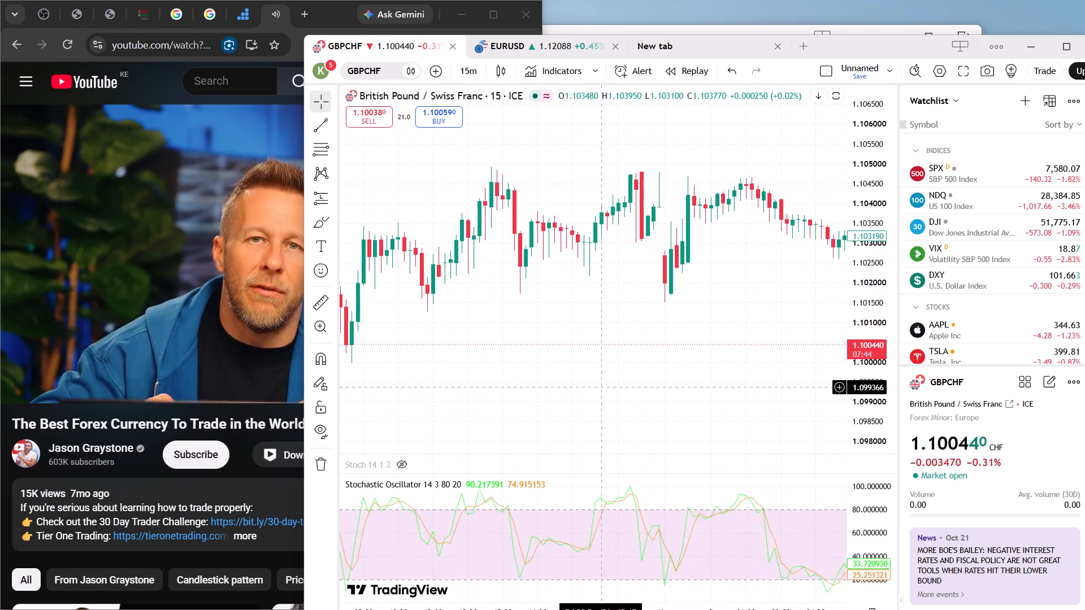
left_click_drag(613, 388, 666, 399)
left_click_drag(583, 387, 594, 387)
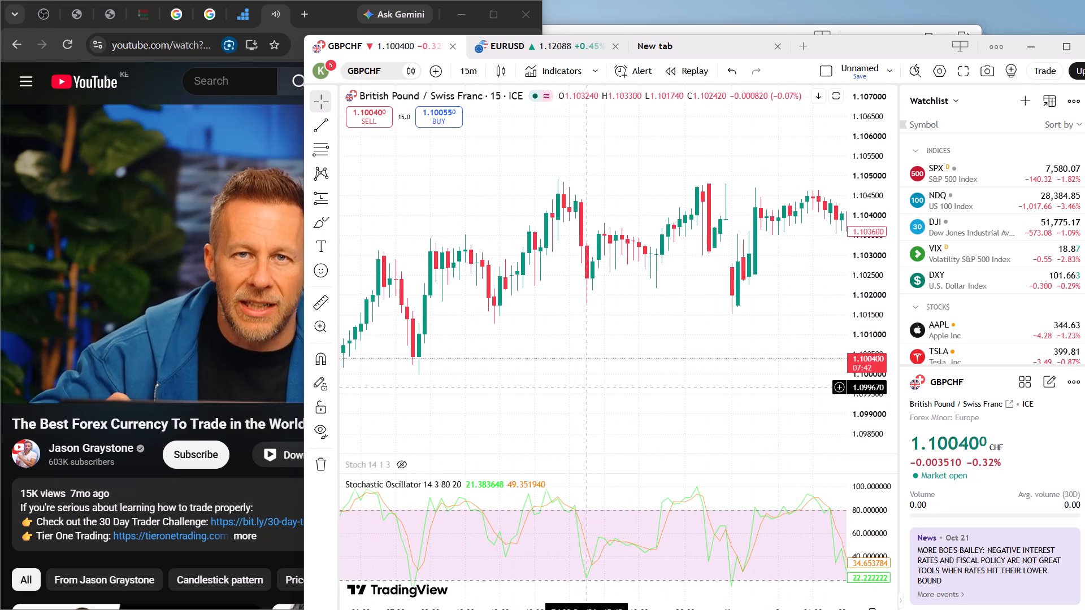
left_click_drag(594, 387, 645, 387)
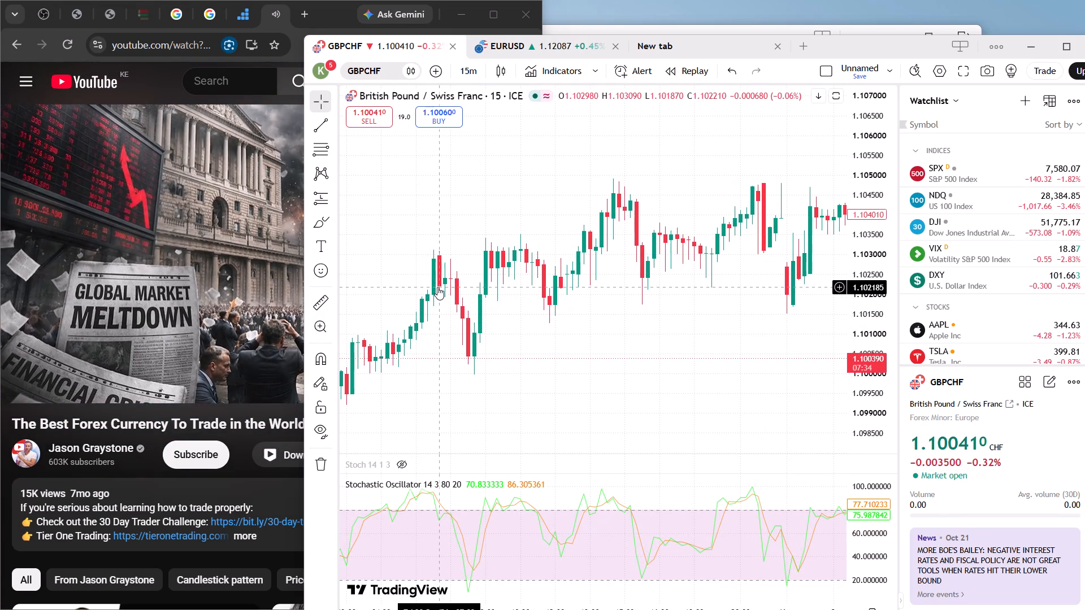
left_click_drag(439, 286, 562, 303)
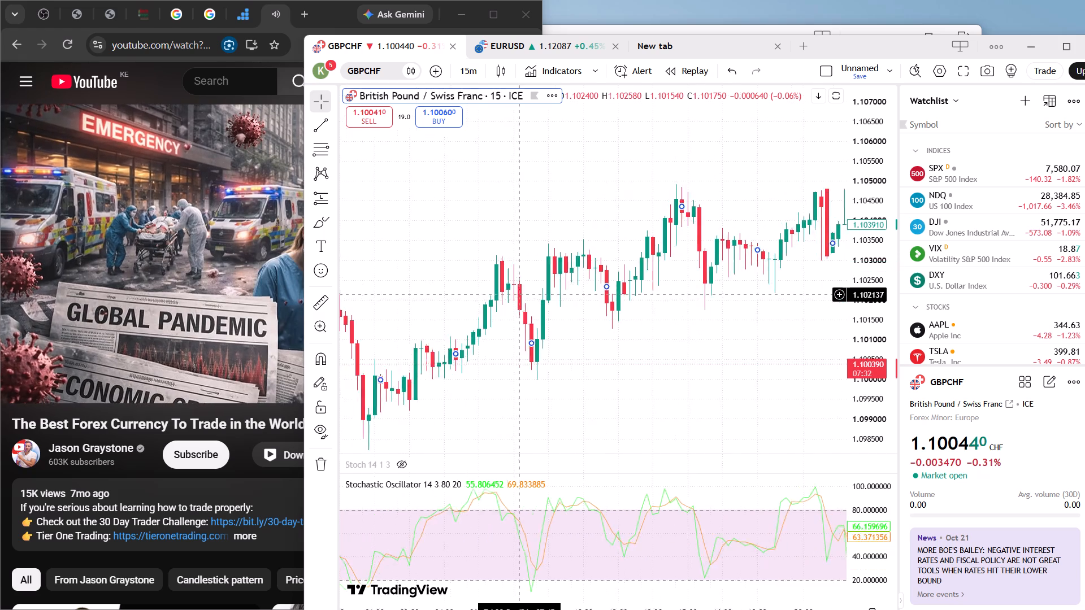
left_click_drag(562, 303, 571, 304)
left_click_drag(489, 310, 589, 308)
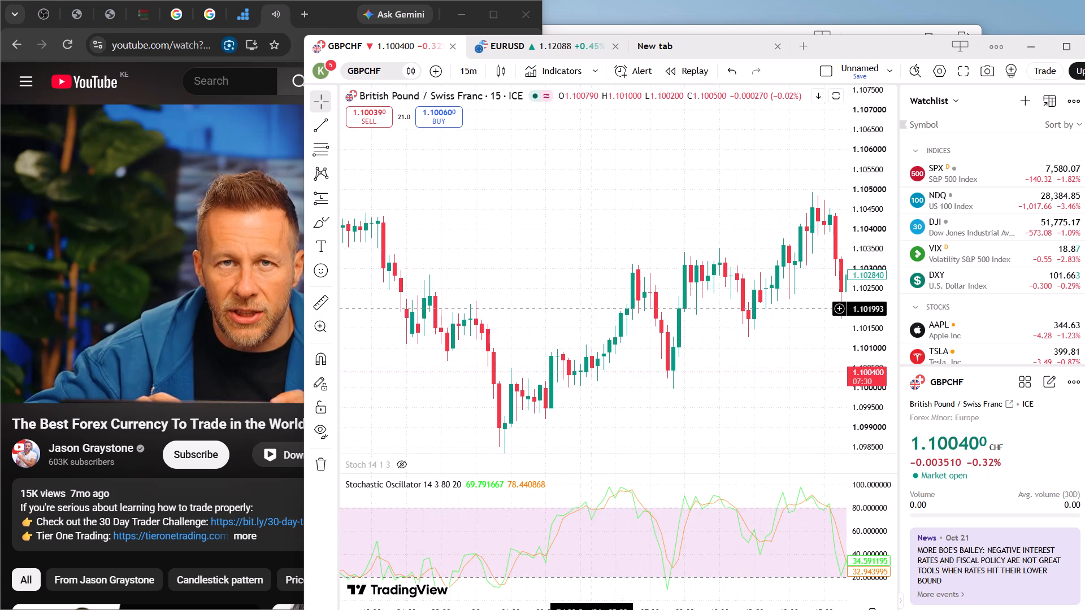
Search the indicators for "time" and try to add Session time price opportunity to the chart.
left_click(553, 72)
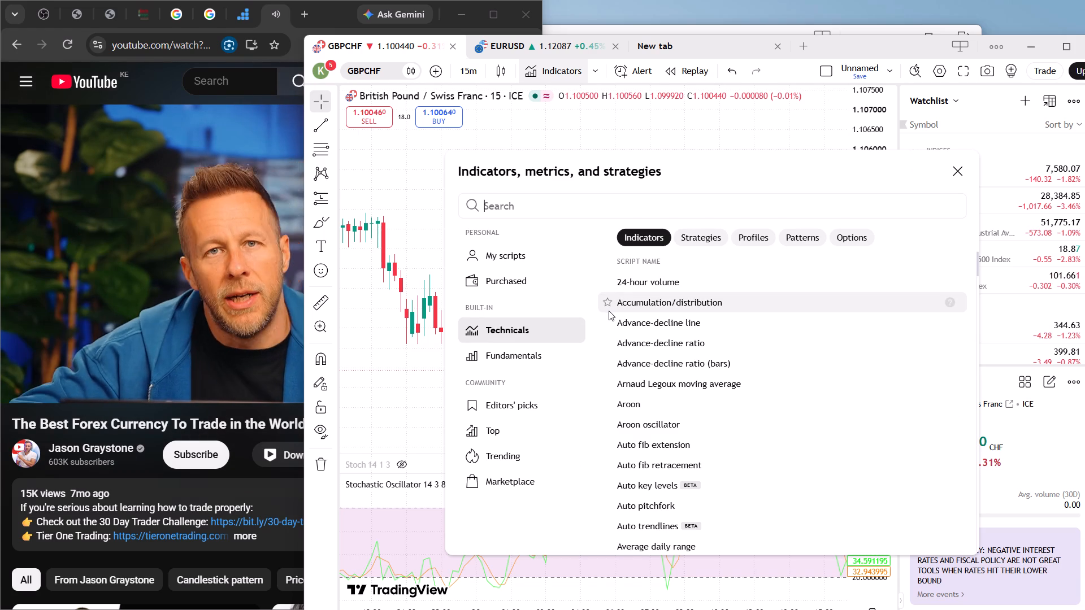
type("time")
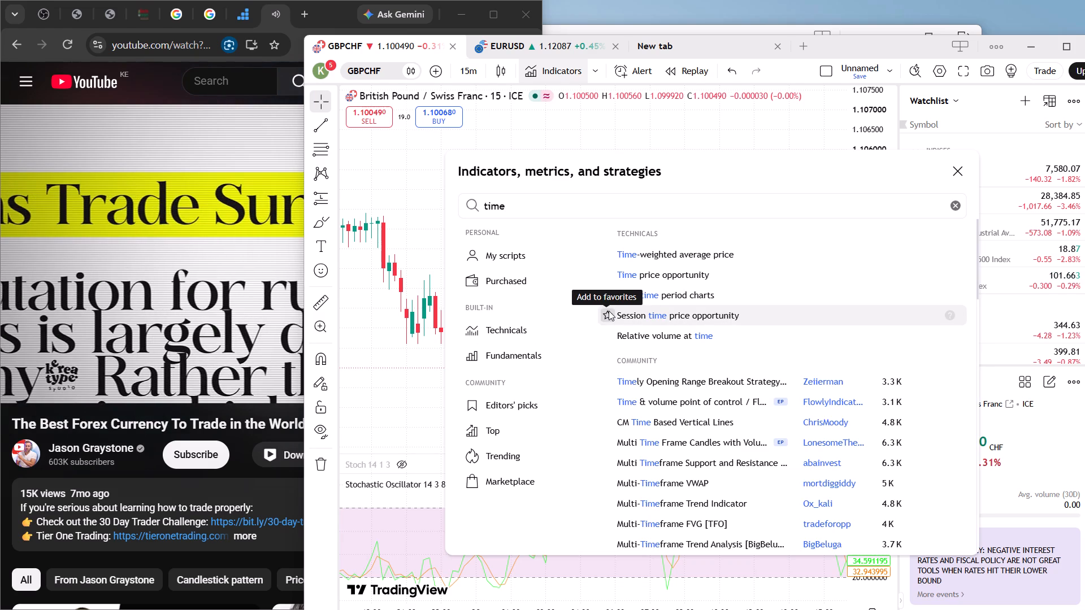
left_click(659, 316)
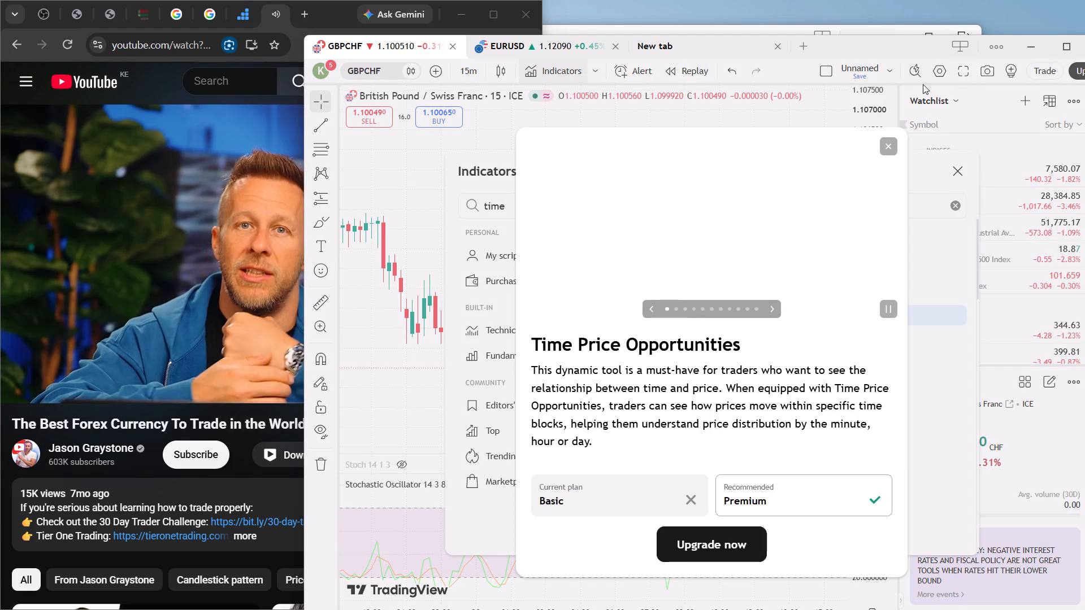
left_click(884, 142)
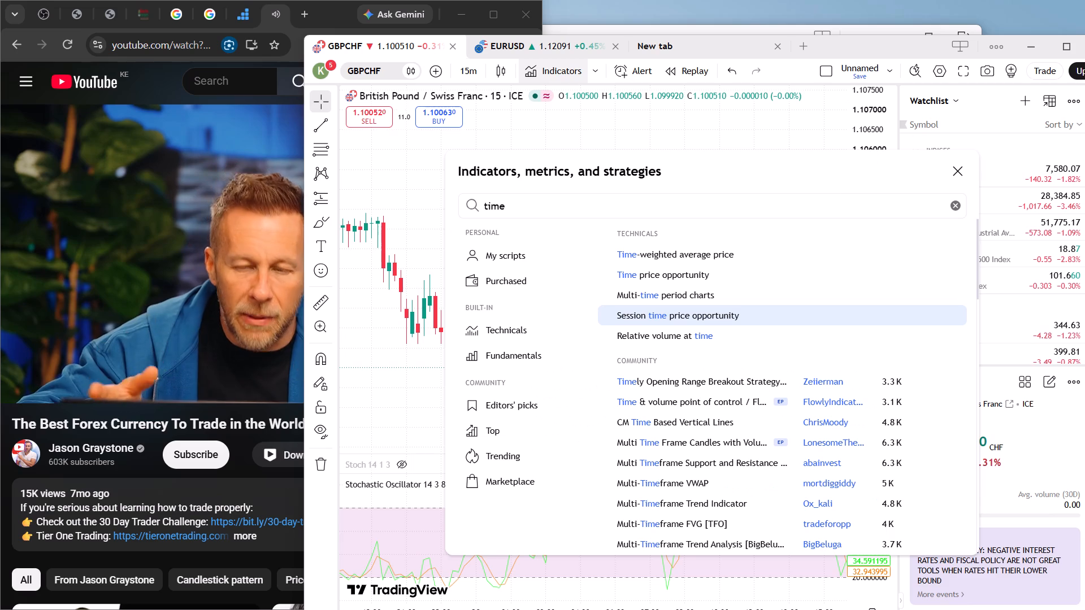
Search the indicators for "period" instead and look through the matching scripts.
left_click_drag(742, 199, 737, 199)
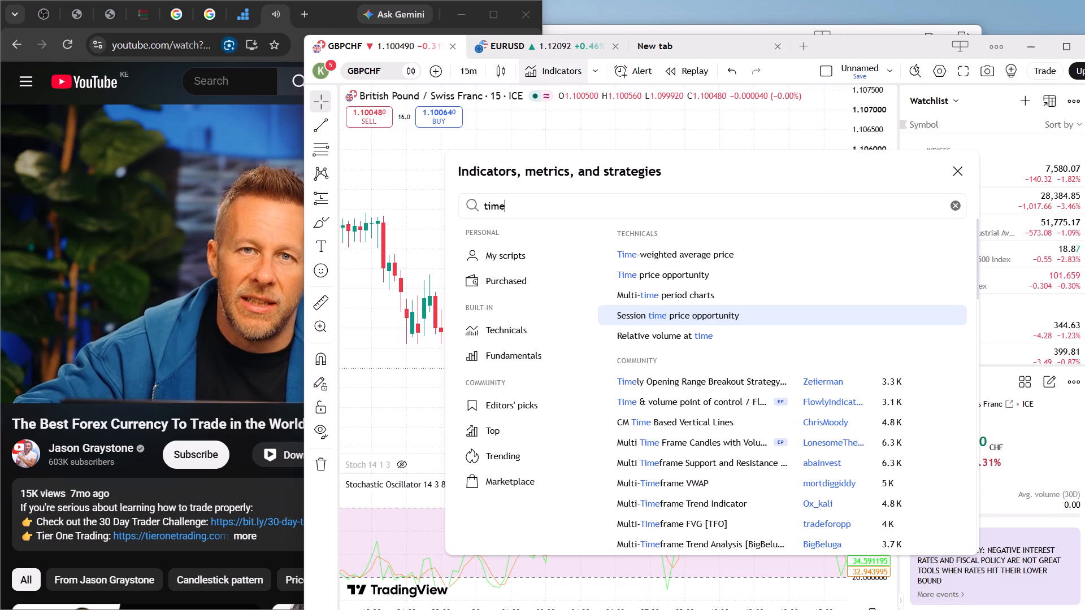
key("ctrl+Insert")
key("BackSpace")
key("BackSpace")
key("BackSpace")
key("BackSpace")
key("BackSpace")
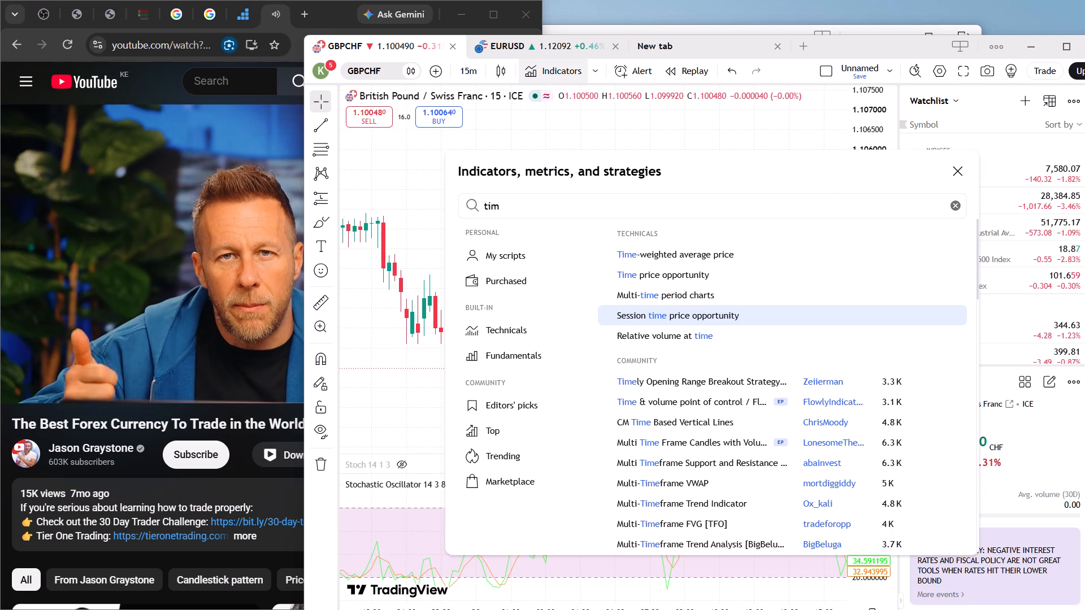
key("BackSpace")
key("BackSpace")
key("BackSpace")
key("BackSpace")
key("BackSpace")
key("BackSpace")
type("perio")
key("d")
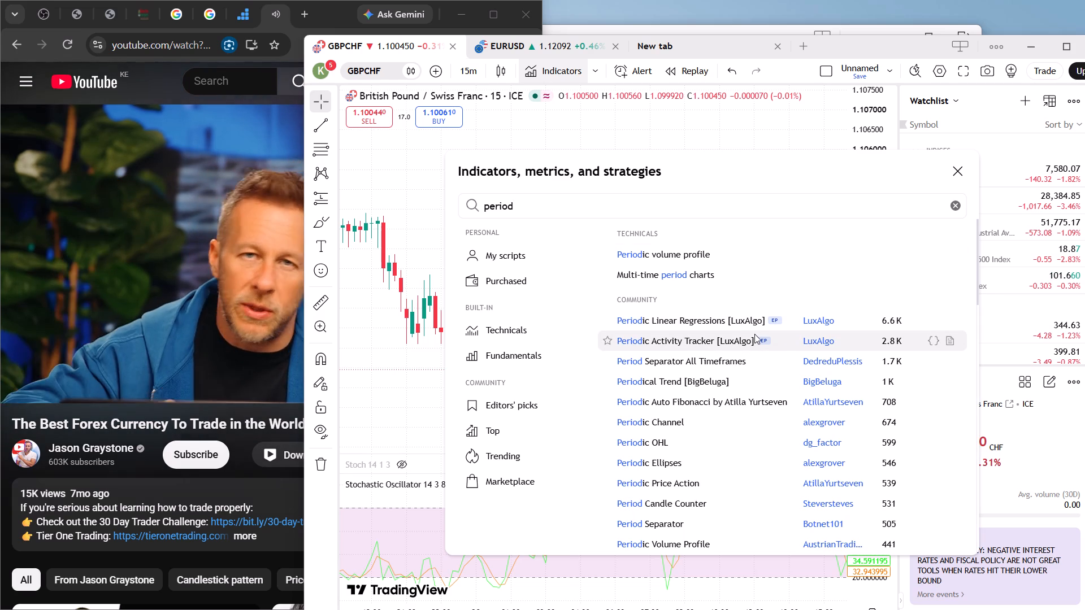
scroll(753, 328, "down", 6)
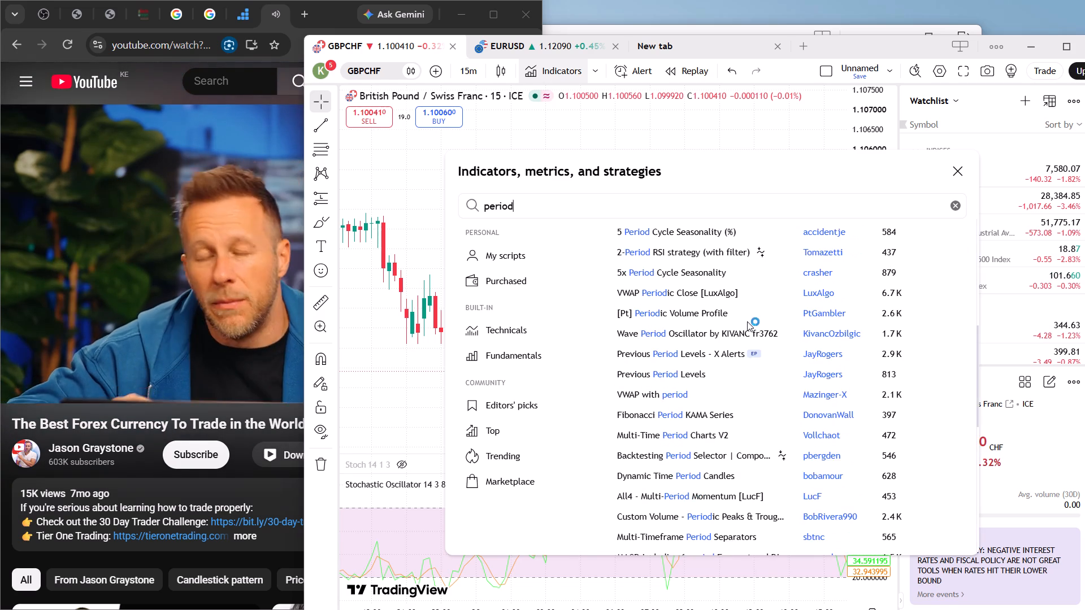
scroll(747, 321, "down", 4)
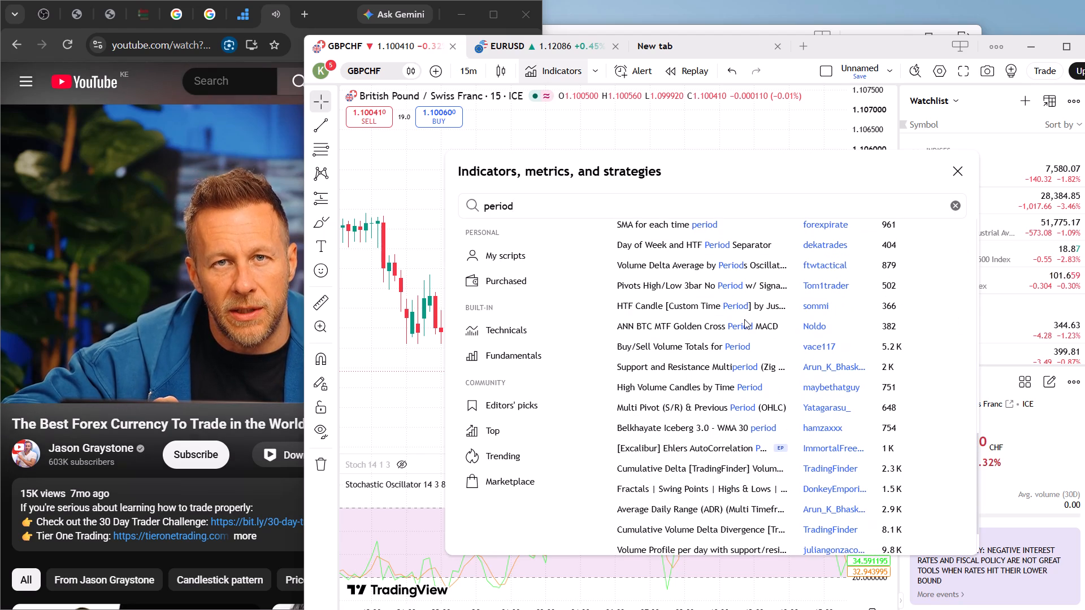
scroll(744, 317, "down", 2)
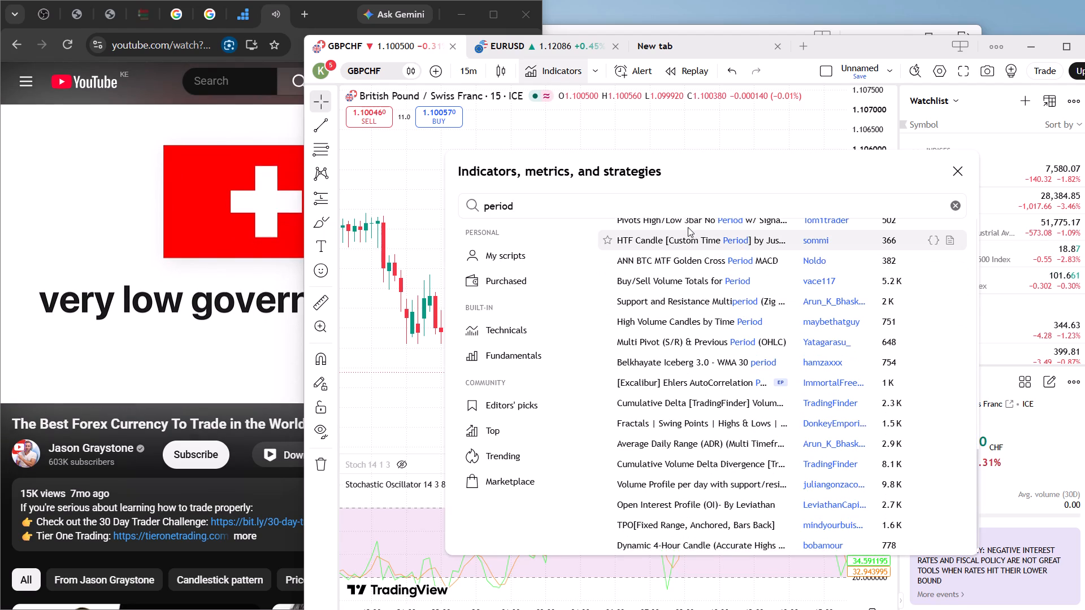
scroll(684, 225, "up", 3)
Search the indicators for "sessions" and add the built-in Trading sessions indicator to the GBPCHF chart.
left_click(657, 208)
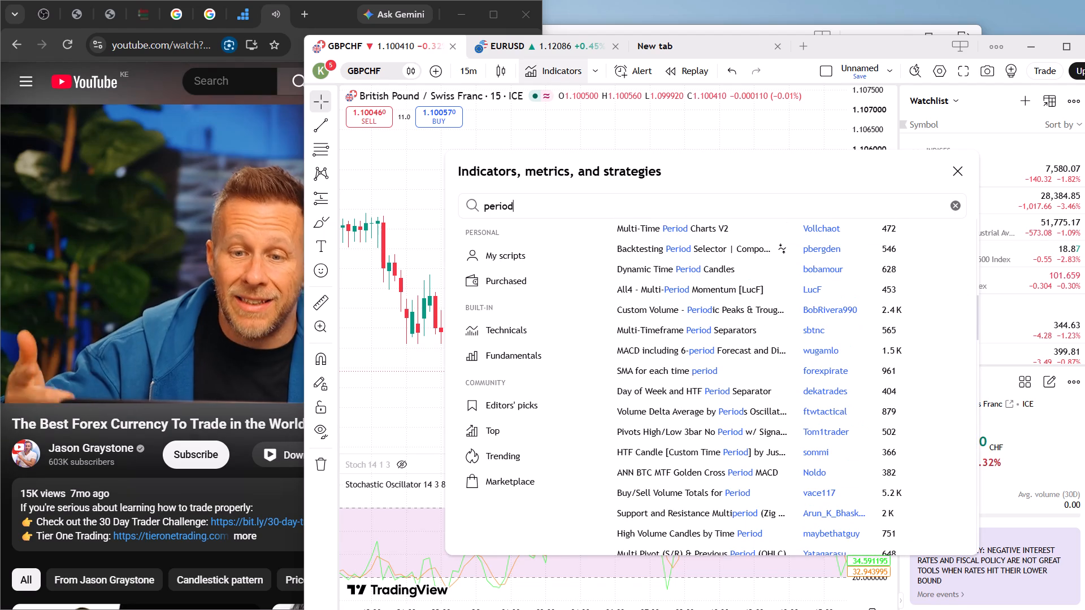
key("backslash")
key("BackSpace")
key("BackSpace")
key("BackSpace")
key("BackSpace")
key("BackSpace")
key("BackSpace")
key("BackSpace")
key("BackSpace")
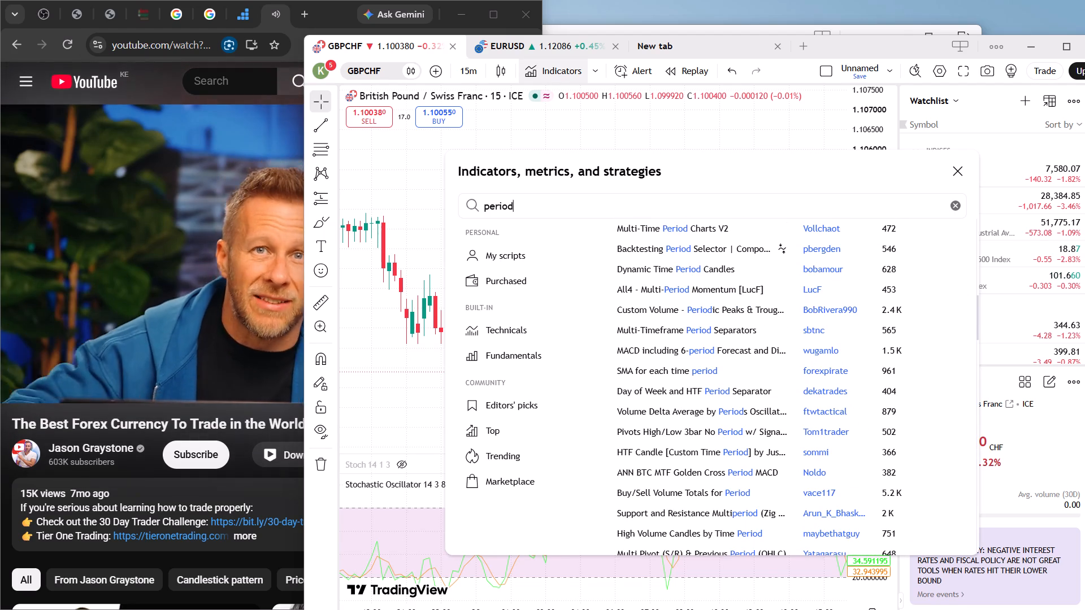
key("BackSpace")
key("BackSpace")
type("trad")
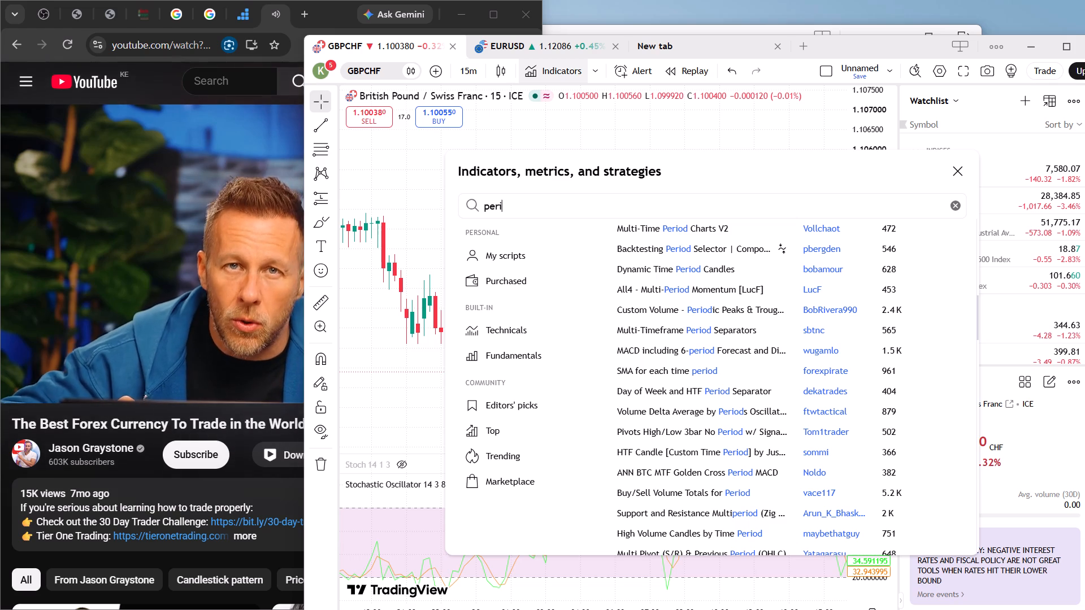
key("BackSpace")
key("BackSpace")
key("BackSpace")
key("BackSpace")
key("BackSpace")
key("BackSpace")
key("BackSpace")
type("session")
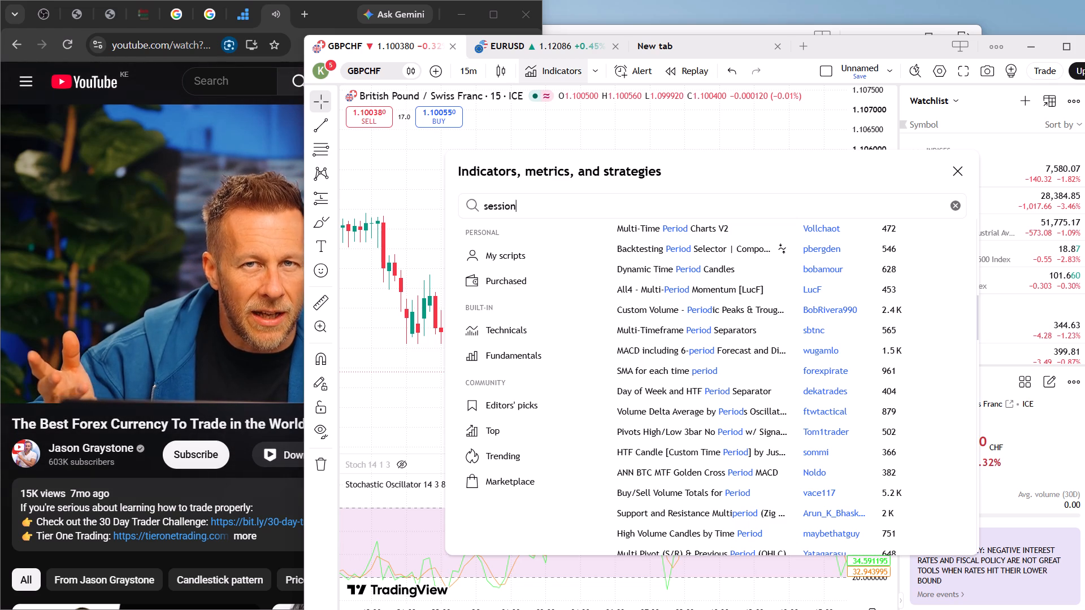
key("s")
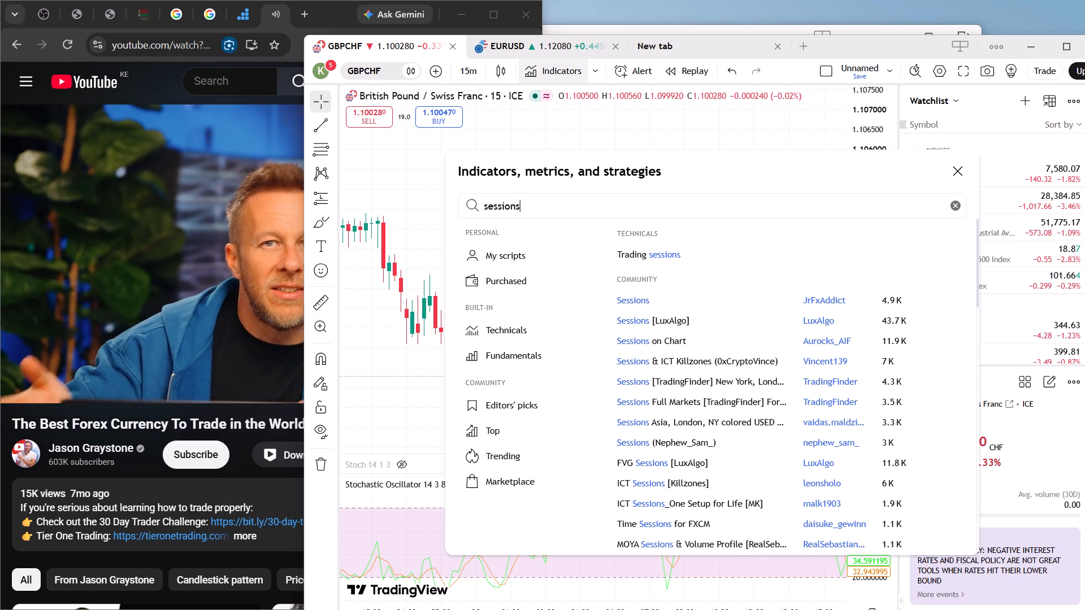
left_click(634, 248)
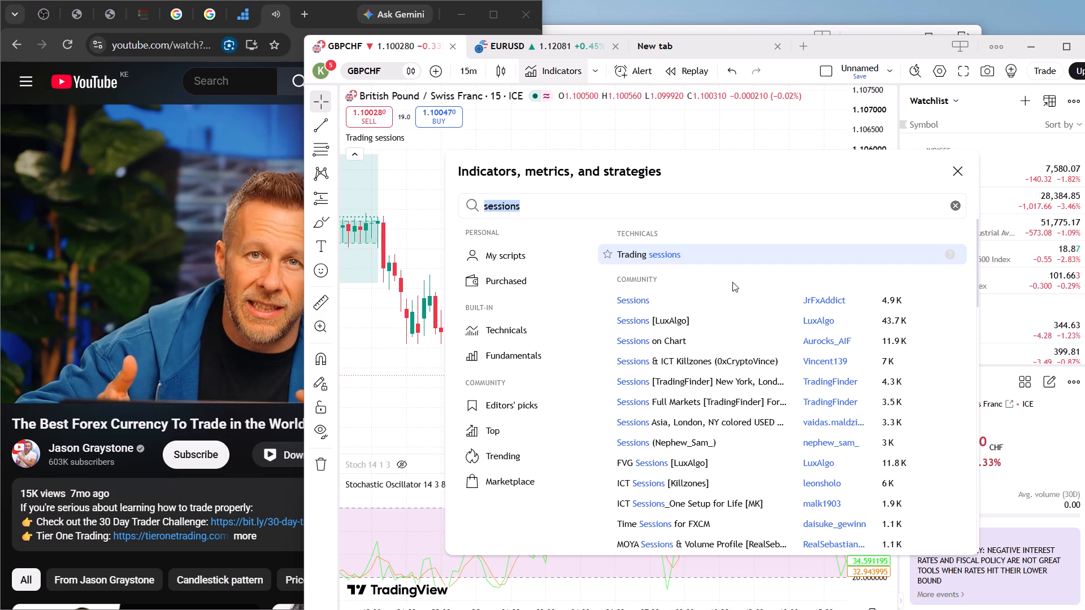
left_click(955, 170)
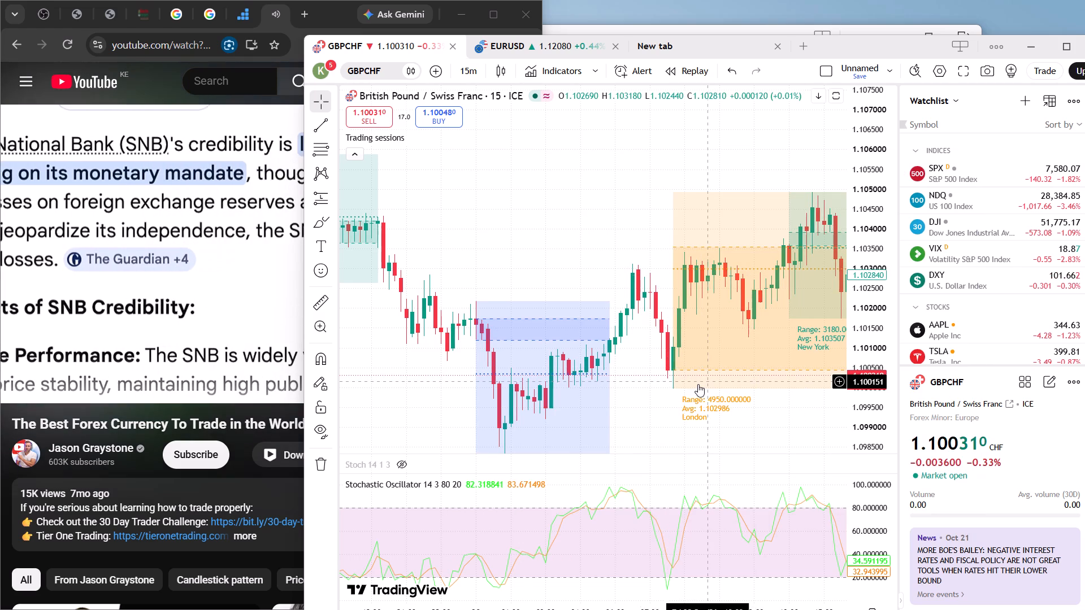
Examine GBPCHF price movement across the Tokyo, London and New York session zones, moving towards the latest candles.
left_click(669, 407)
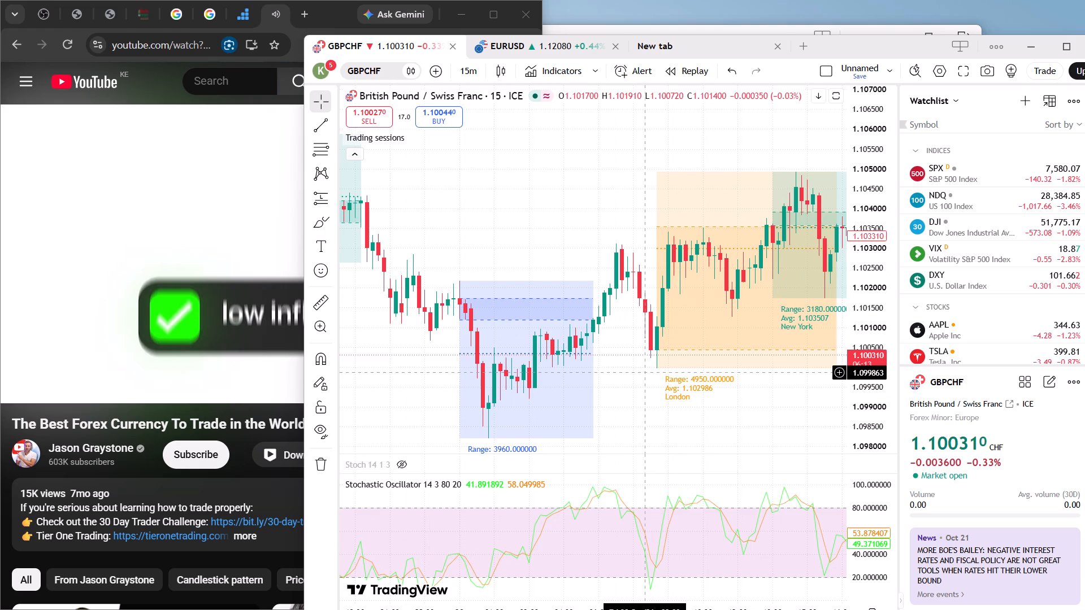
left_click_drag(721, 354, 678, 354)
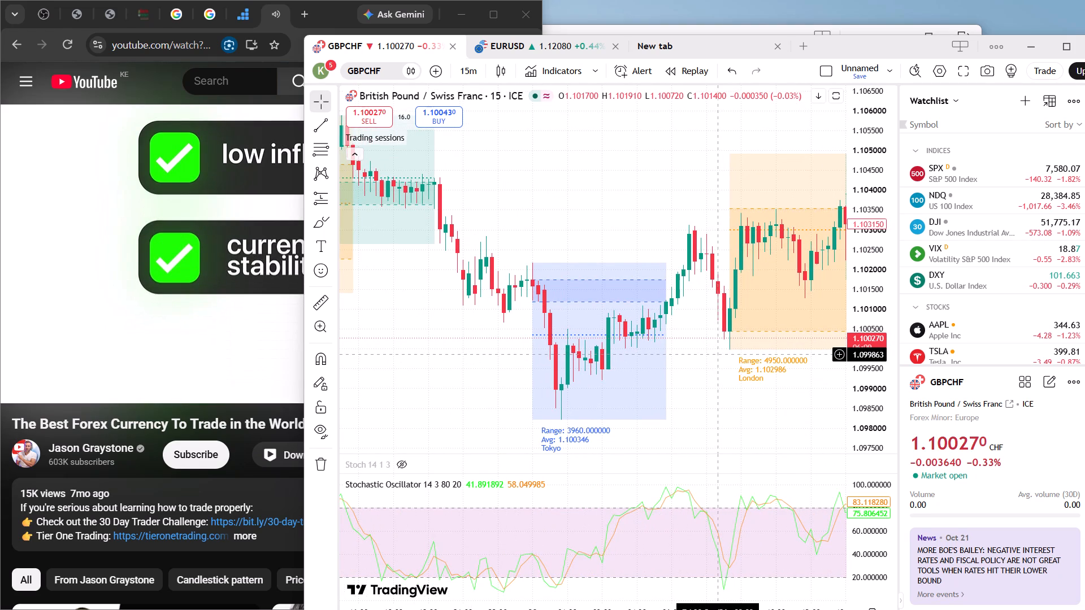
left_click_drag(678, 354, 569, 354)
left_click_drag(676, 352, 617, 354)
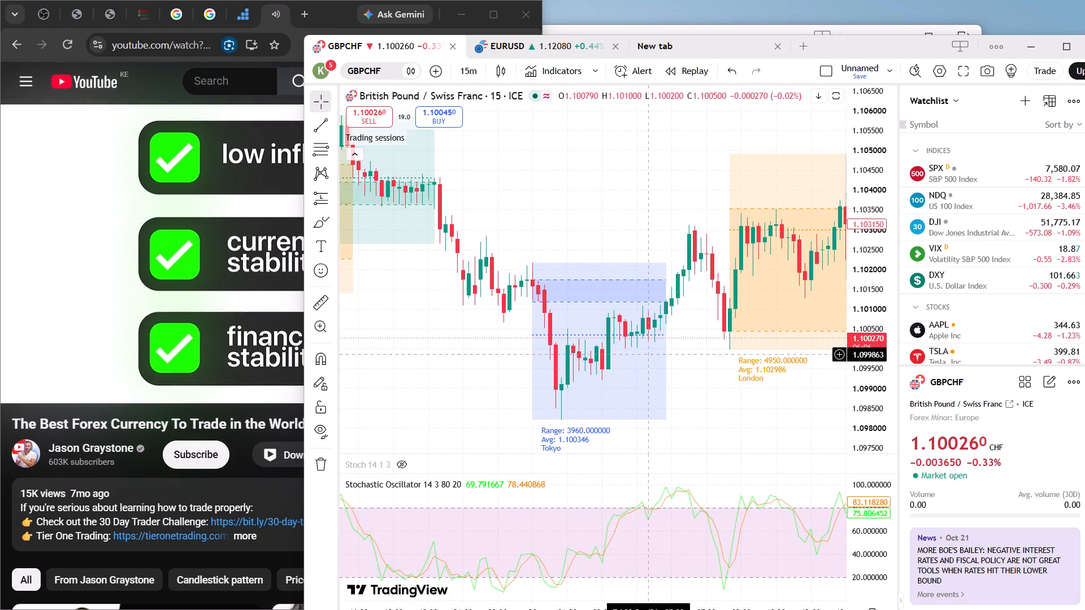
left_click_drag(617, 354, 561, 351)
left_click_drag(727, 364, 608, 354)
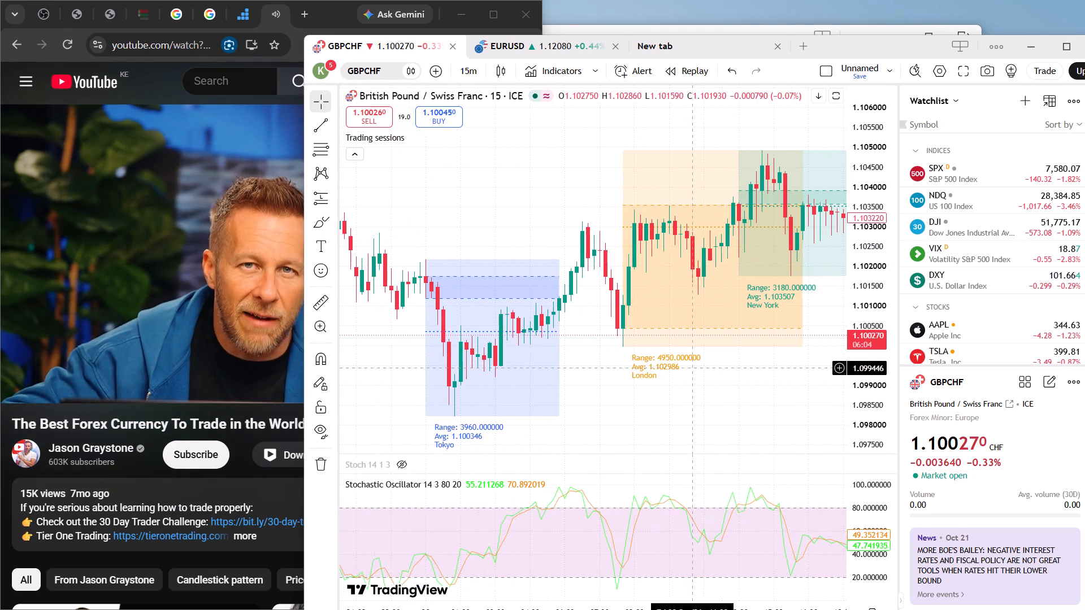
left_click_drag(608, 354, 462, 361)
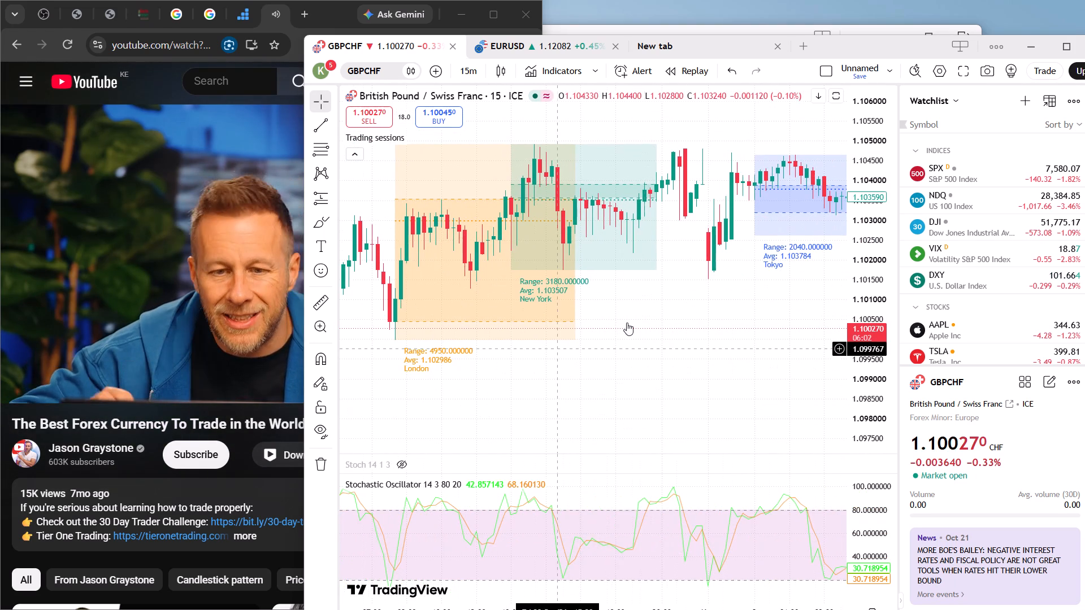
left_click_drag(650, 304, 524, 320)
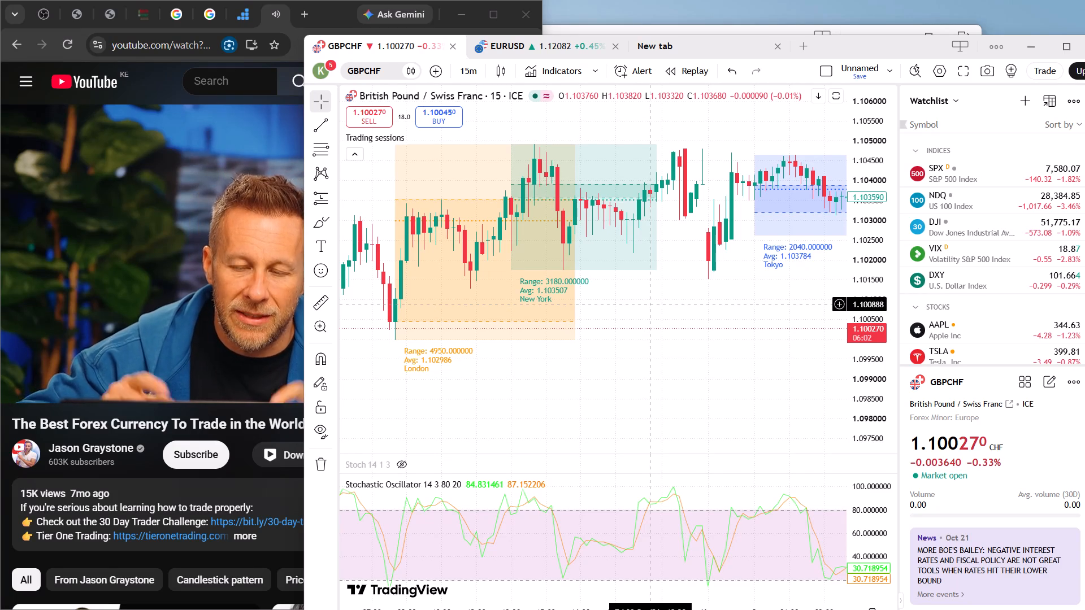
left_click_drag(740, 225, 665, 274)
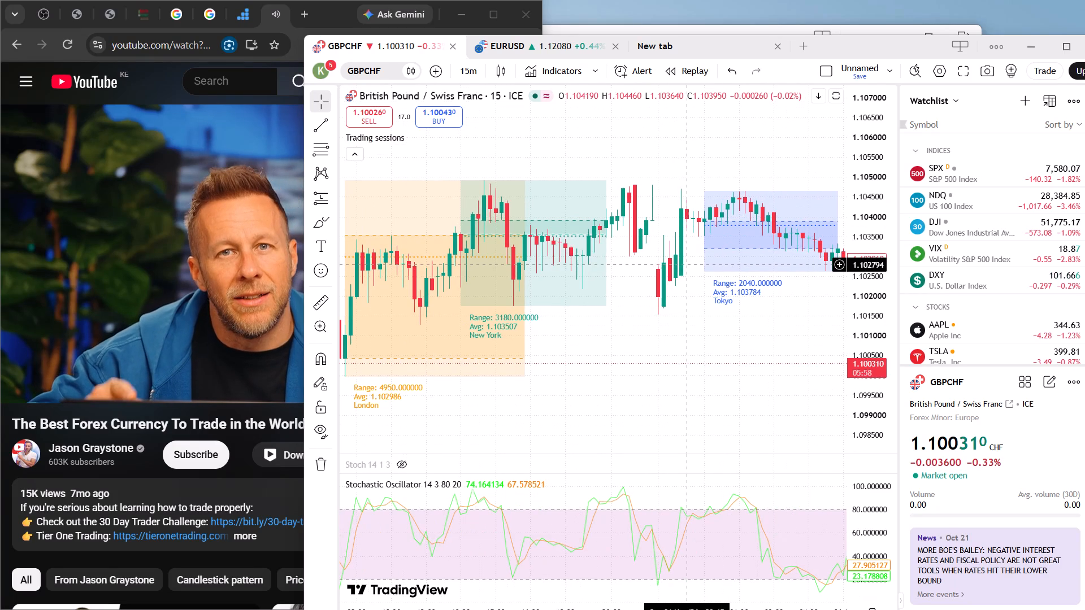
left_click_drag(665, 274, 110, 289)
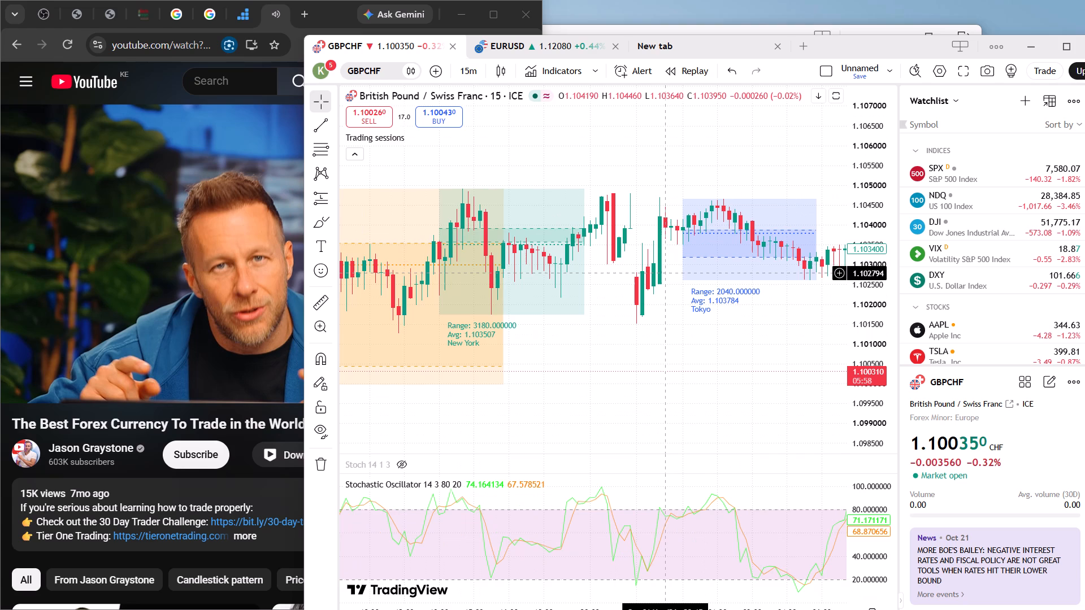
Examine the latest GBPCHF candles across the most recent Tokyo and London session zones.
left_click_drag(110, 289, 95, 286)
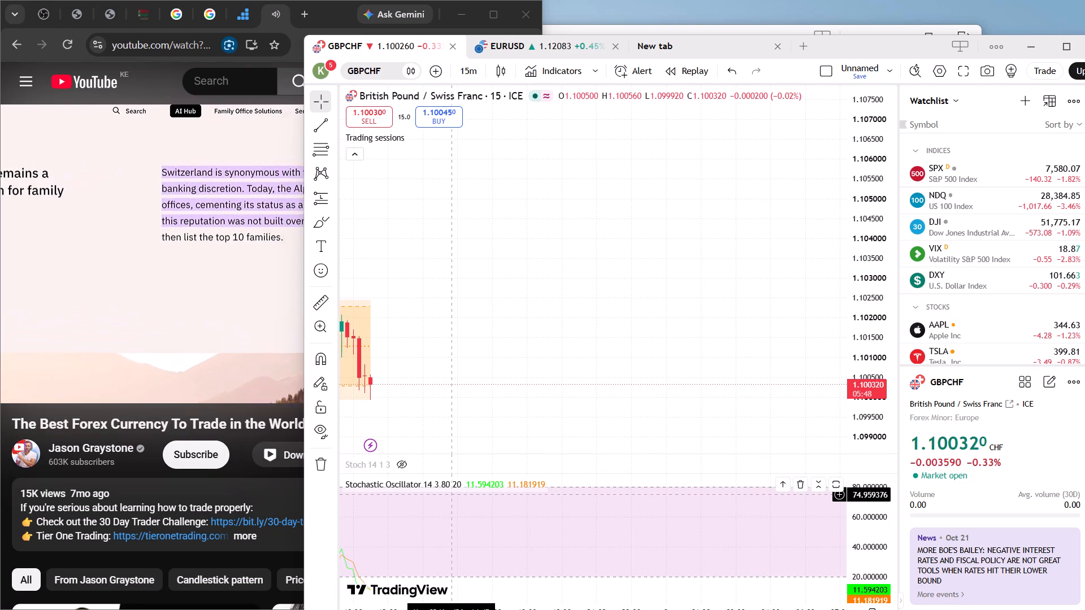
left_click_drag(515, 378, 515, 378)
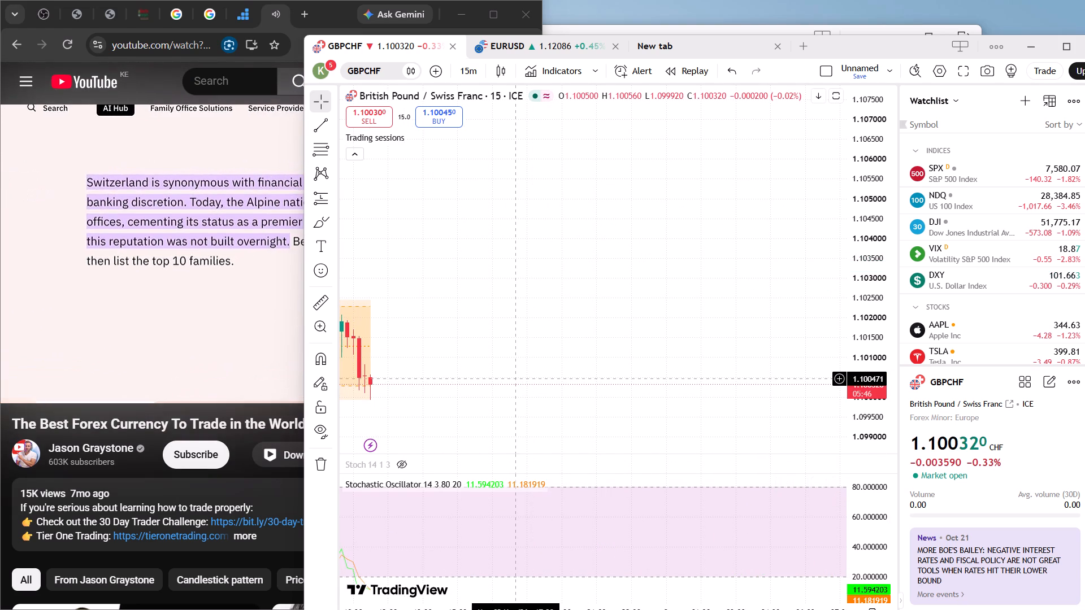
left_click_drag(515, 378, 780, 329)
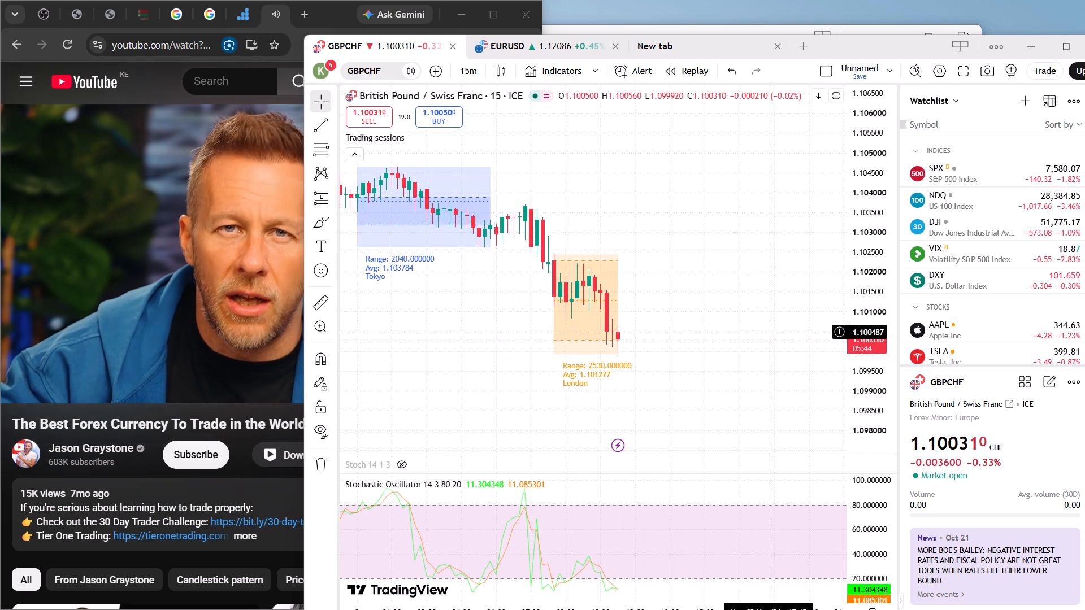
left_click_drag(780, 329, 791, 313)
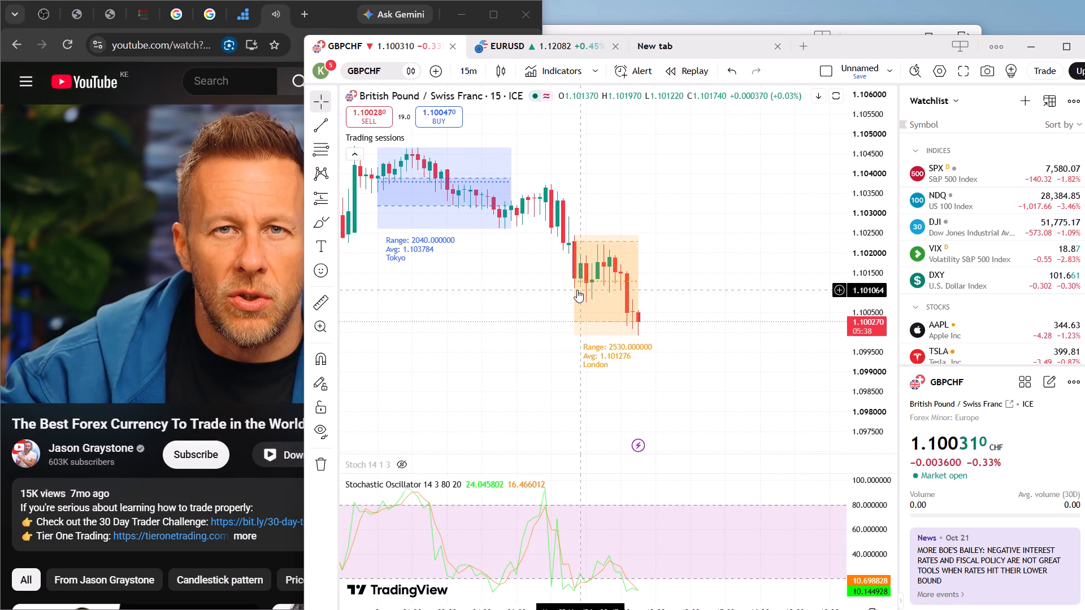
left_click_drag(578, 290, 780, 289)
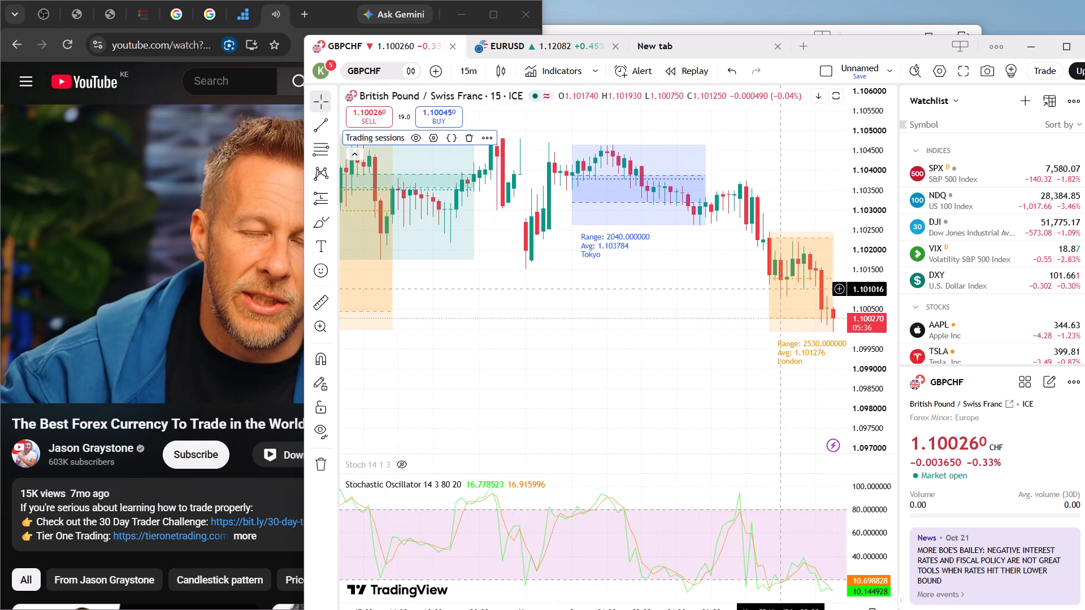
left_click_drag(780, 289, 782, 289)
Compare GBPCHF price movement in the earlier Tokyo, London and New York sessions with the latest sessions, returning to the newest candles.
left_click_drag(371, 304, 620, 317)
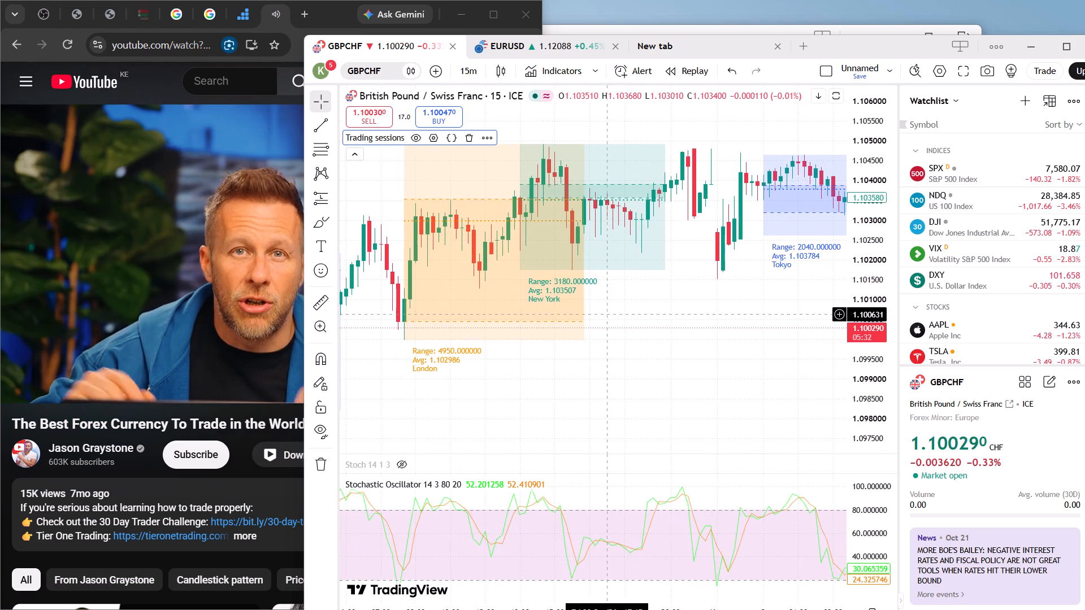
left_click_drag(620, 317, 802, 333)
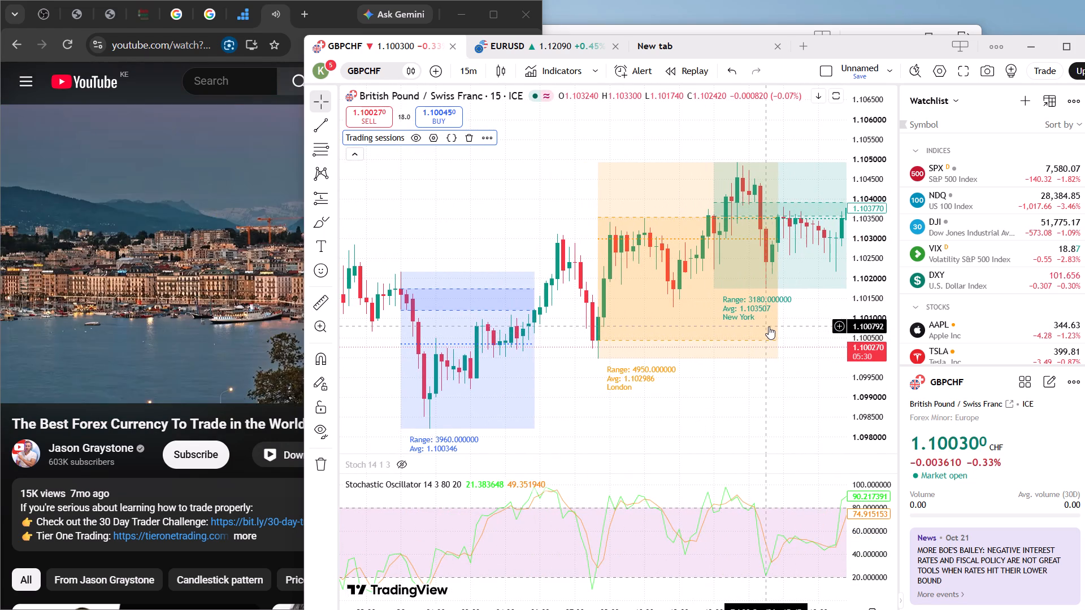
left_click_drag(769, 326, 712, 317)
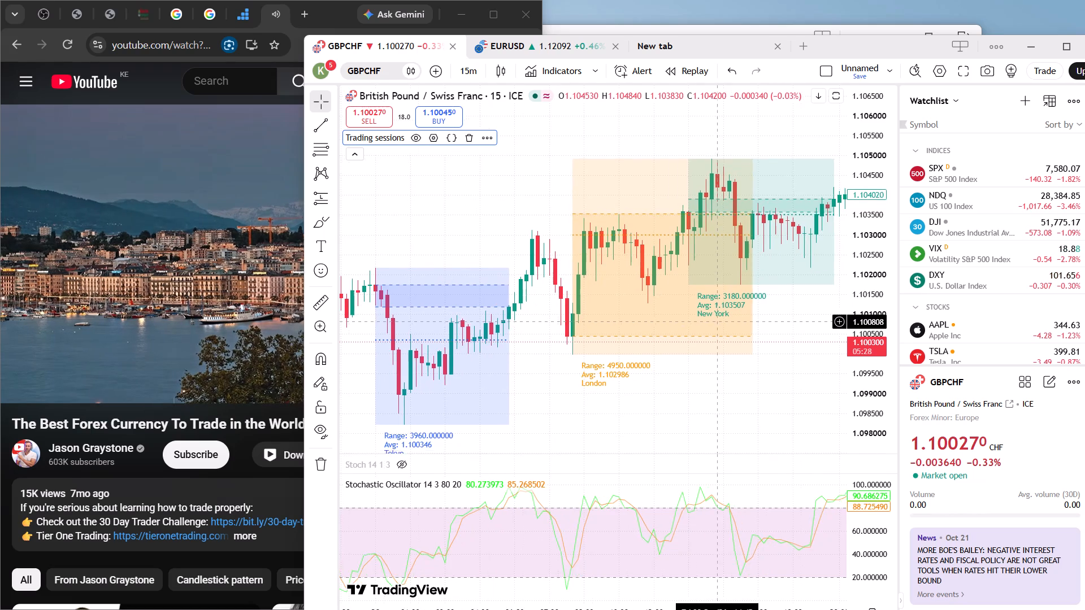
left_click_drag(712, 317, 692, 302)
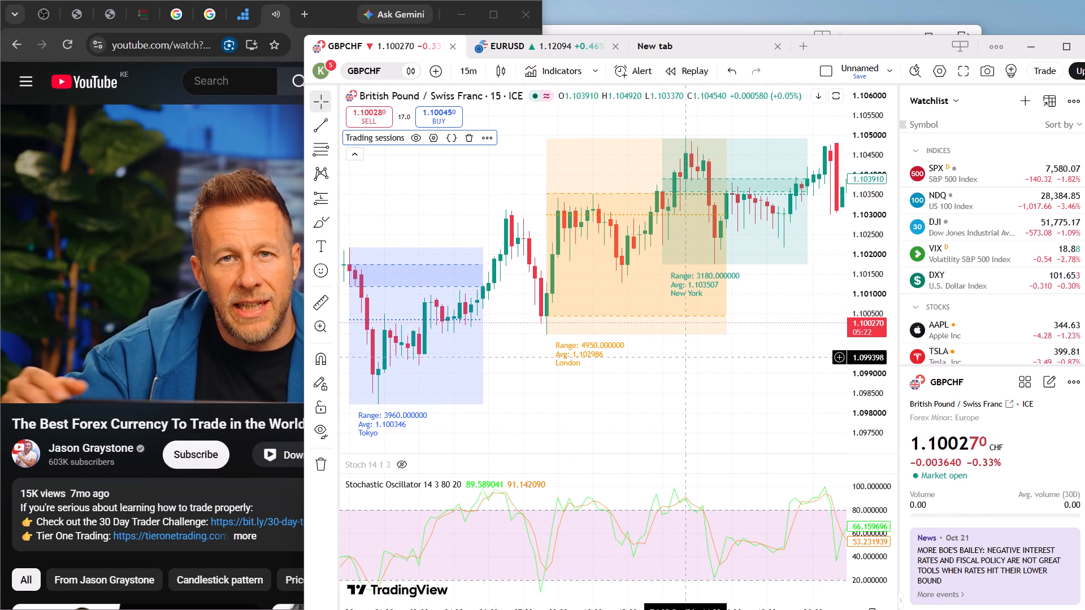
left_click_drag(679, 356, 545, 355)
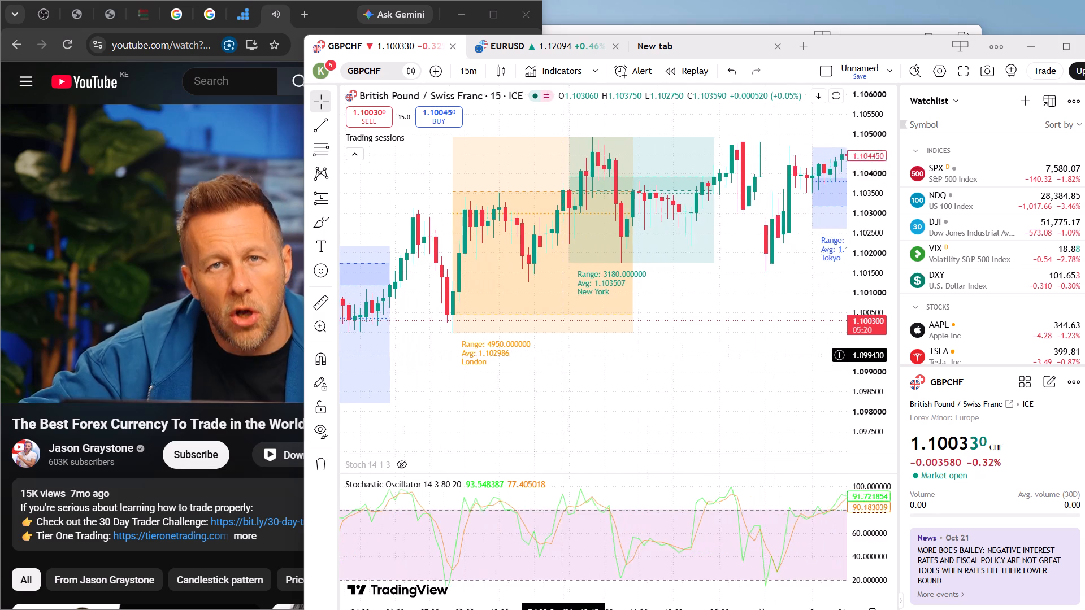
left_click_drag(545, 355, 544, 354)
left_click_drag(707, 378, 521, 365)
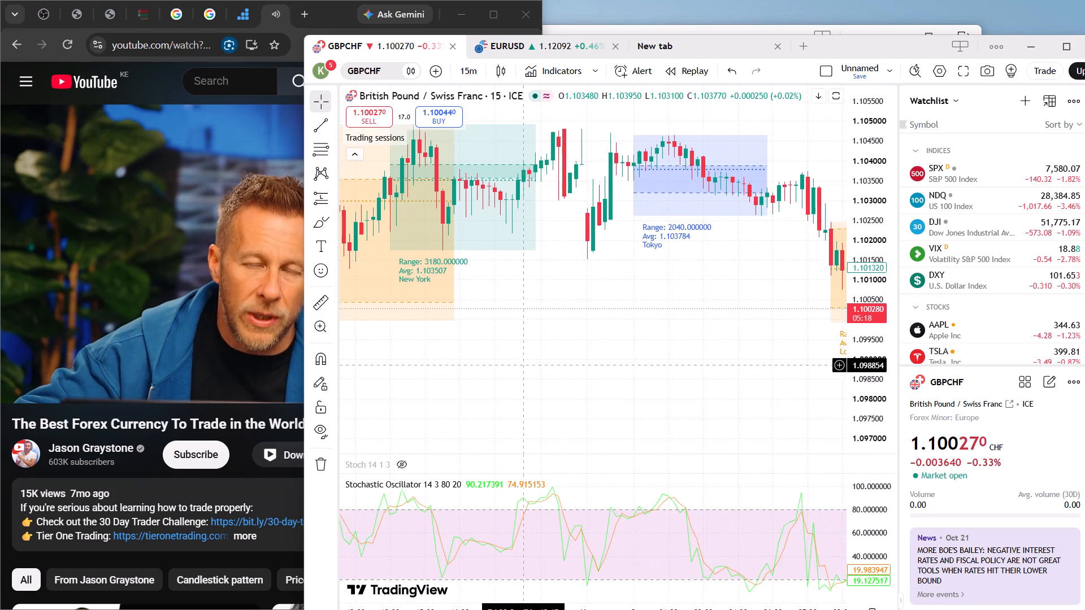
left_click_drag(664, 374, 511, 361)
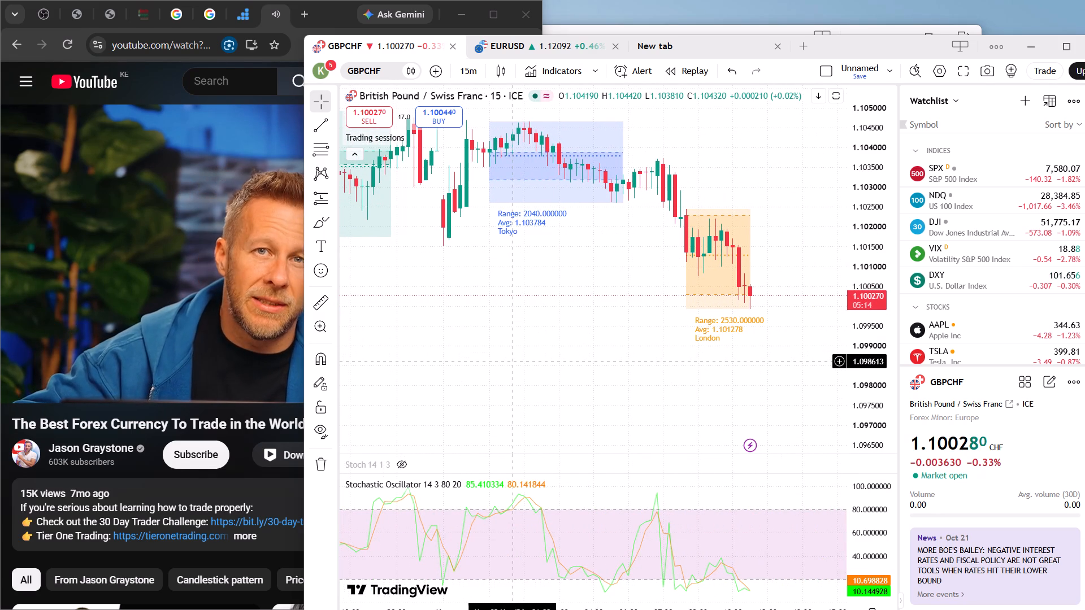
left_click_drag(511, 361, 531, 371)
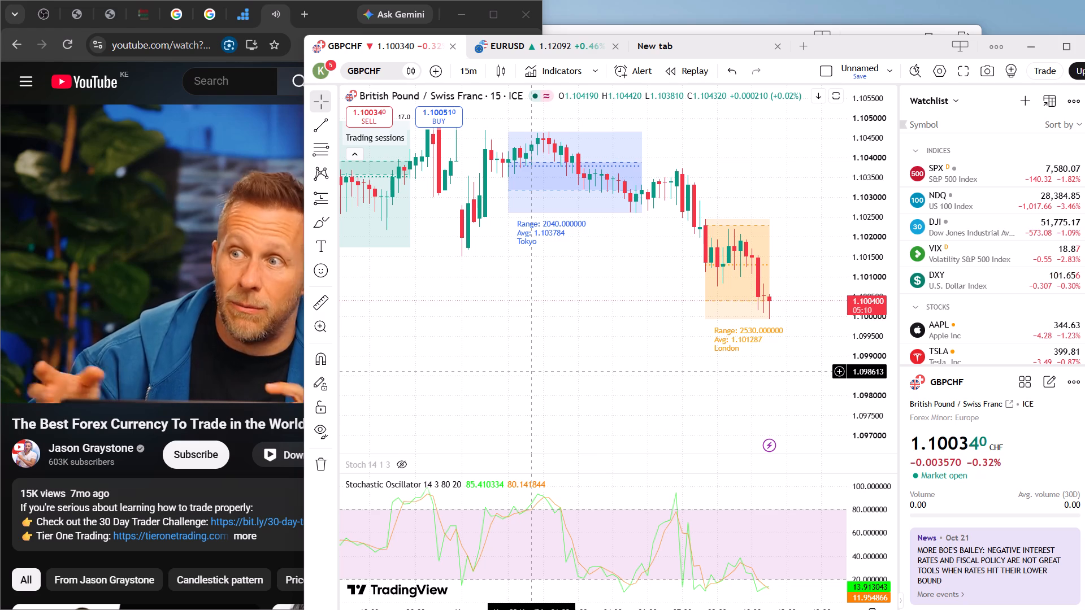
left_click_drag(531, 371, 533, 368)
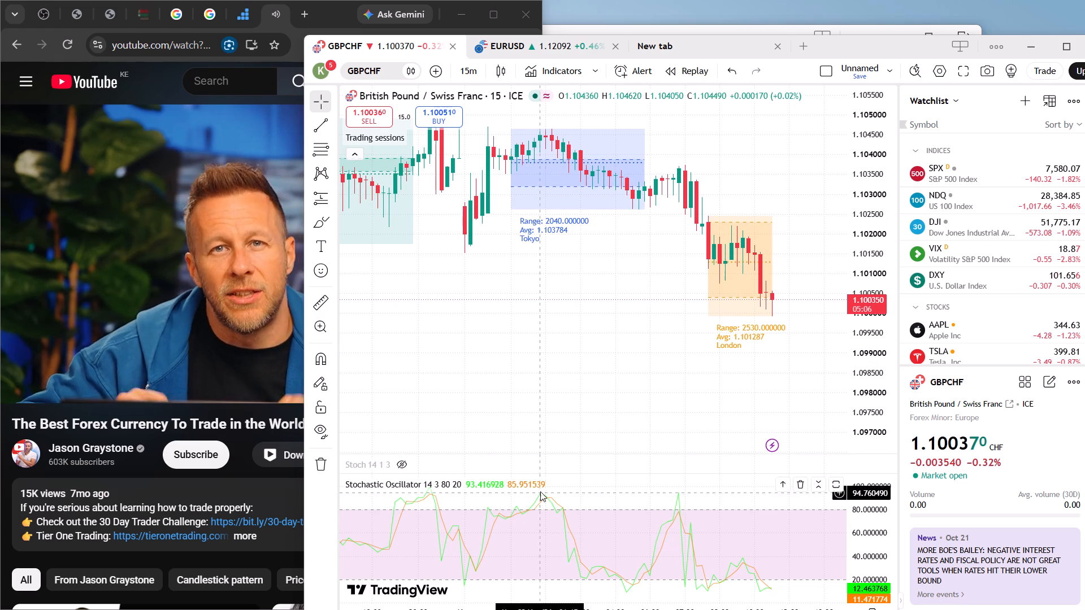
left_click_drag(541, 490, 546, 481)
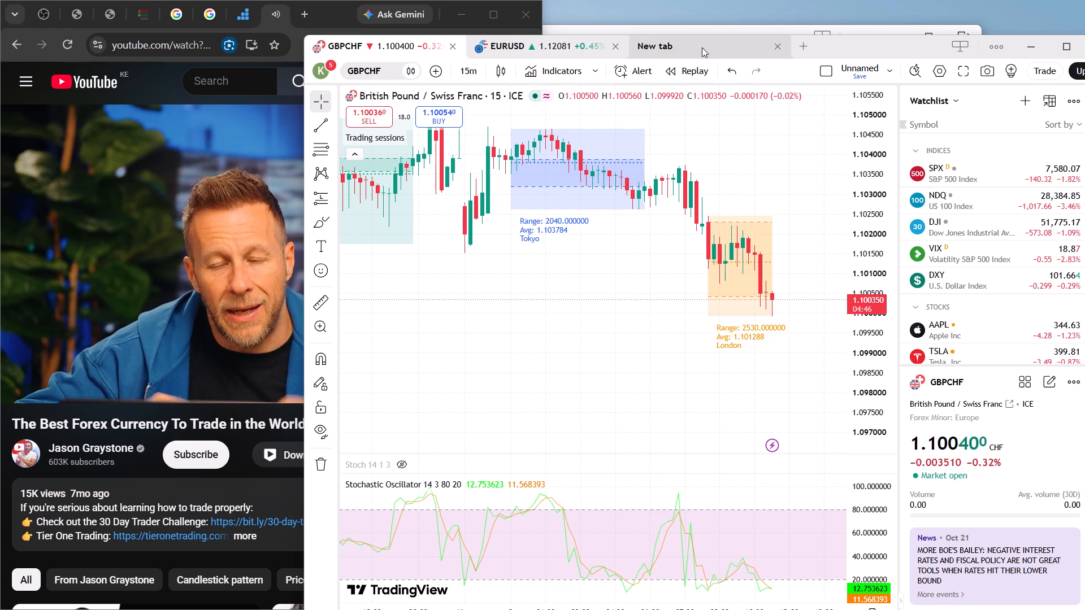
Check the New tab page in TradingView and return to the GBPCHF chart.
left_click_drag(700, 40, 588, 49)
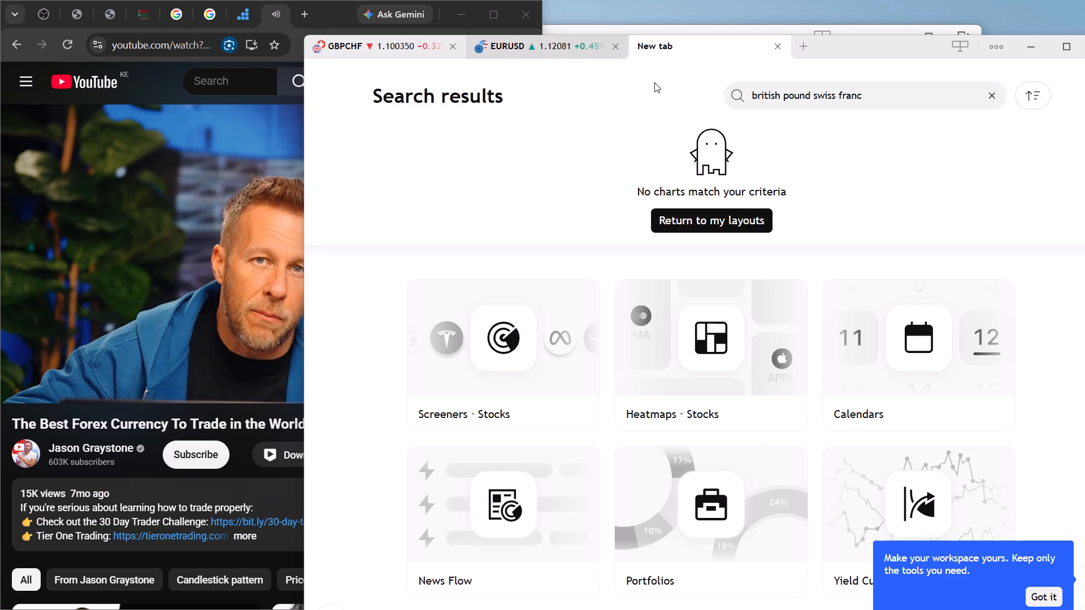
left_click(420, 46)
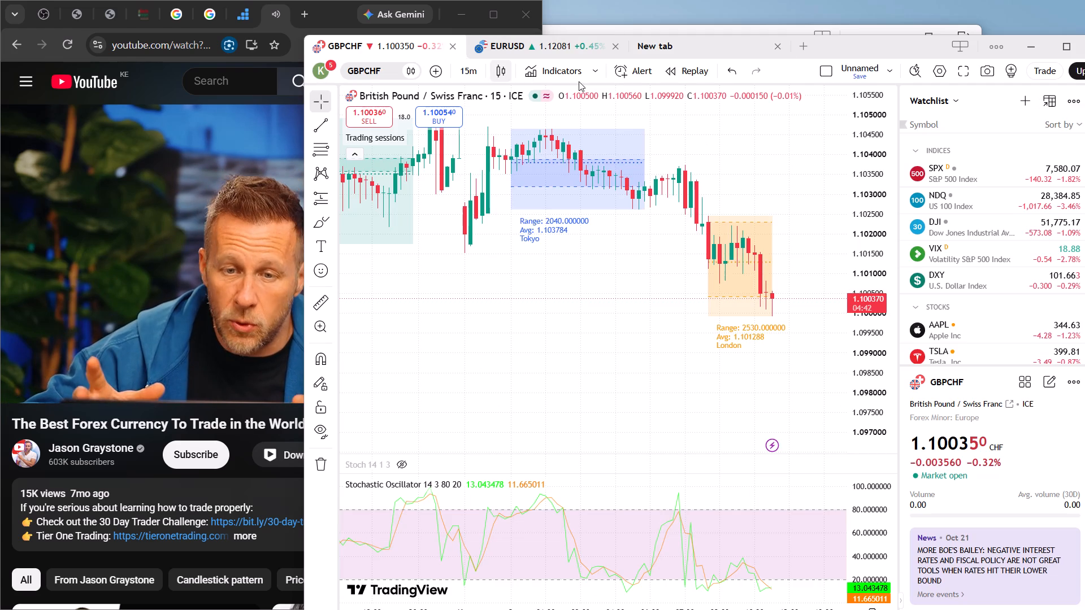
Move the TradingView chart window over the forex video and shrink it to a small window.
left_click_drag(899, 46, 685, 60)
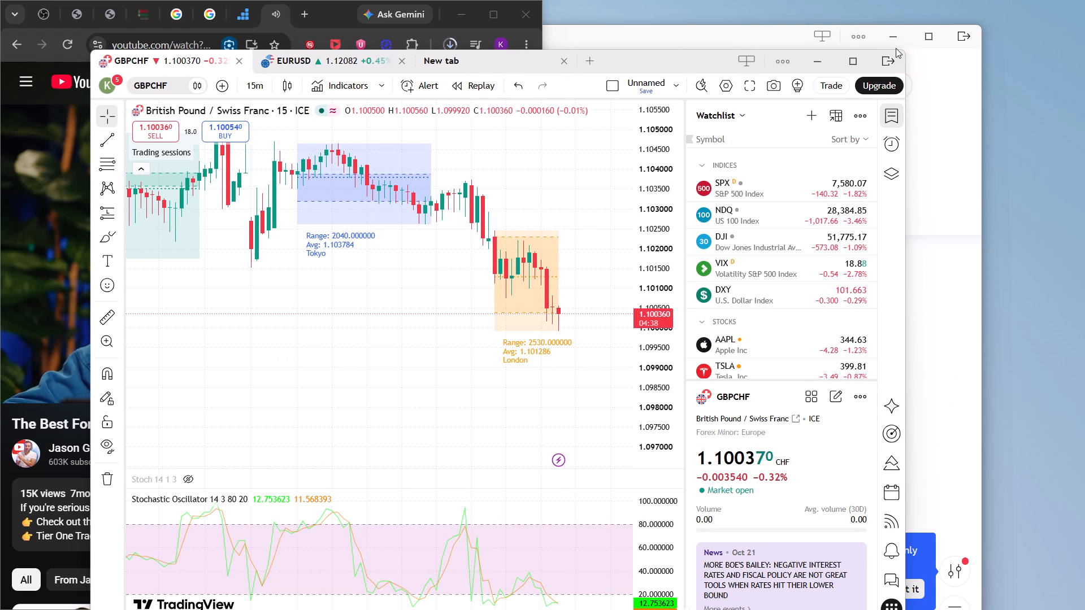
left_click_drag(904, 51, 850, 68)
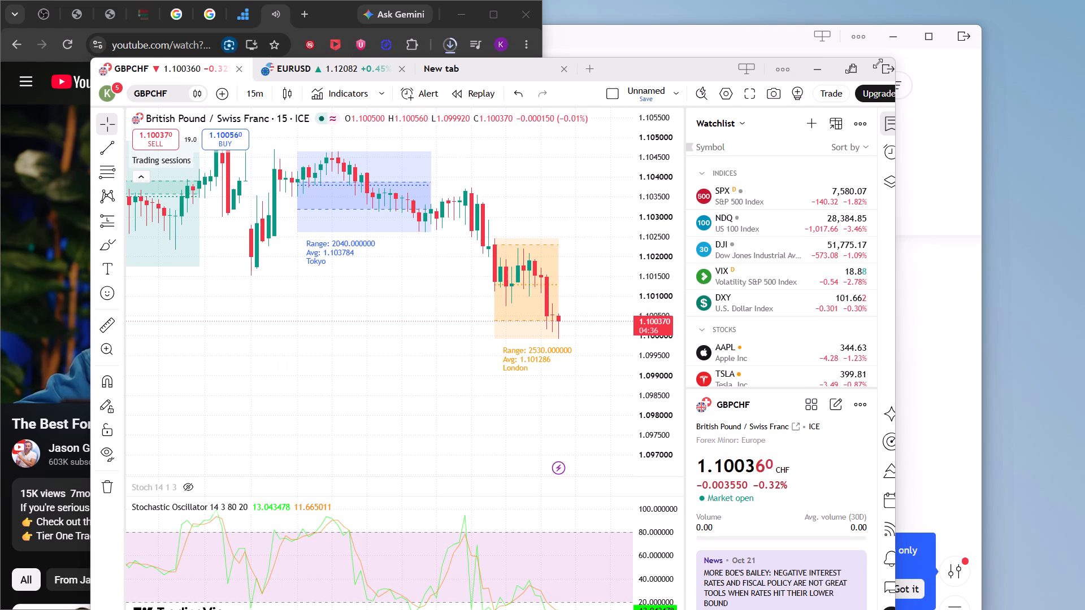
left_click_drag(850, 68, 333, 156)
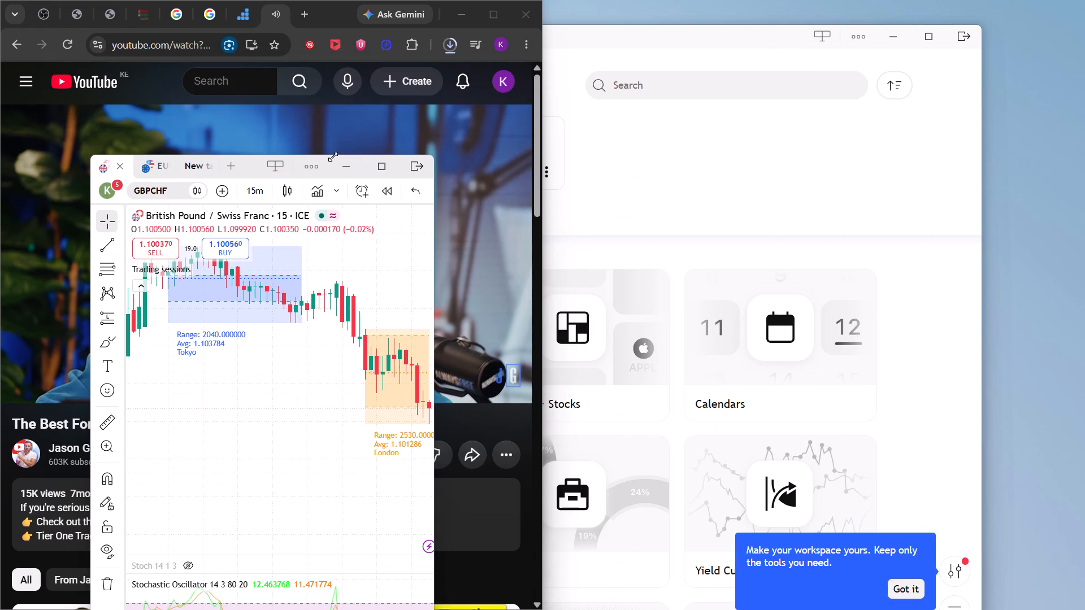
left_click_drag(333, 156, 332, 156)
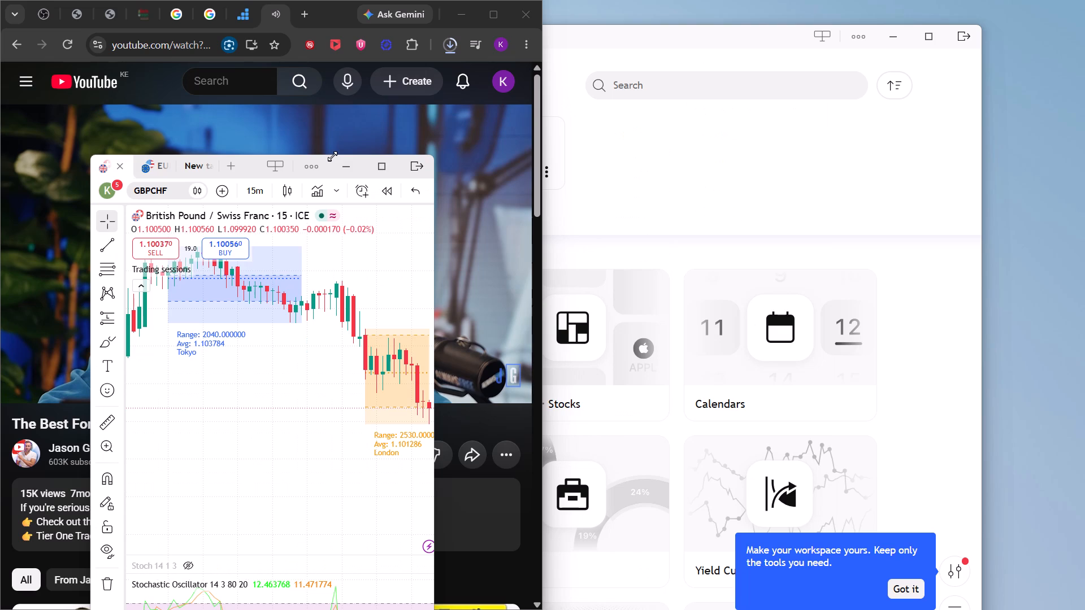
left_click_drag(332, 156, 332, 155)
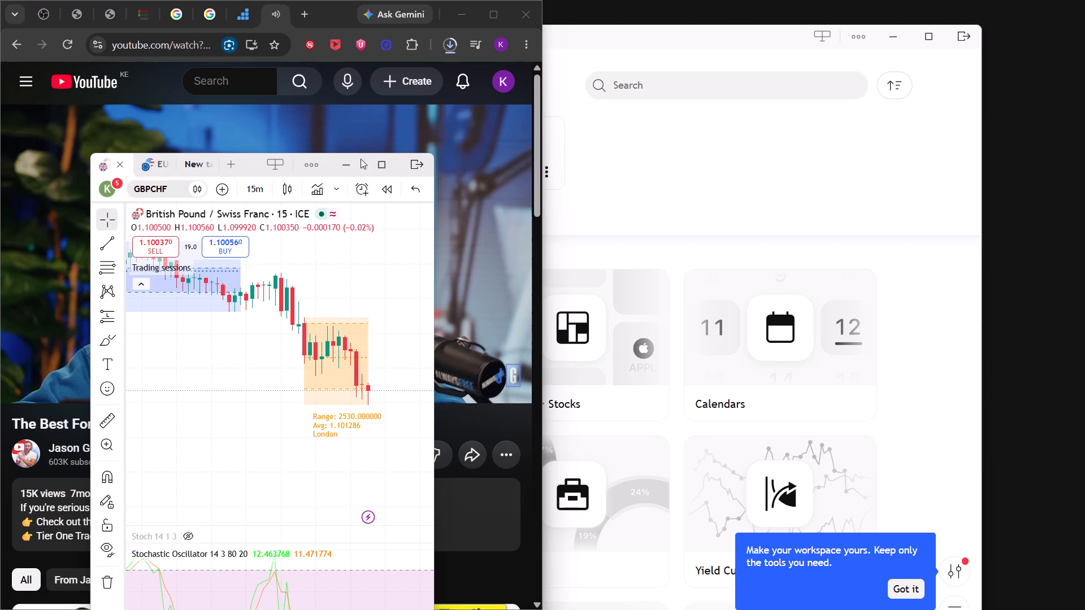
left_click_drag(330, 159, 369, 158)
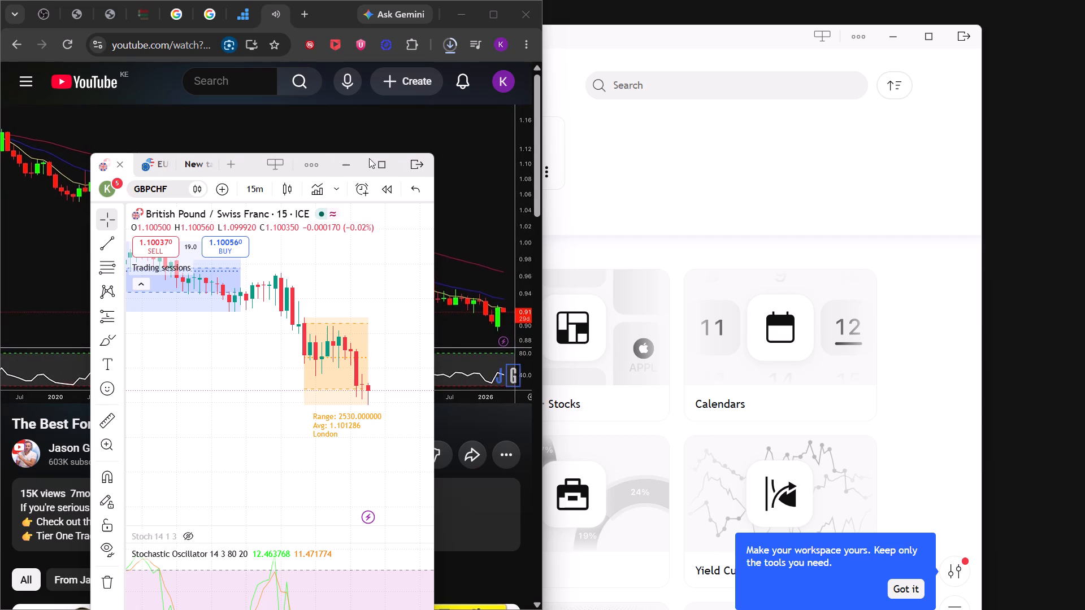
left_click_drag(369, 158, 679, 153)
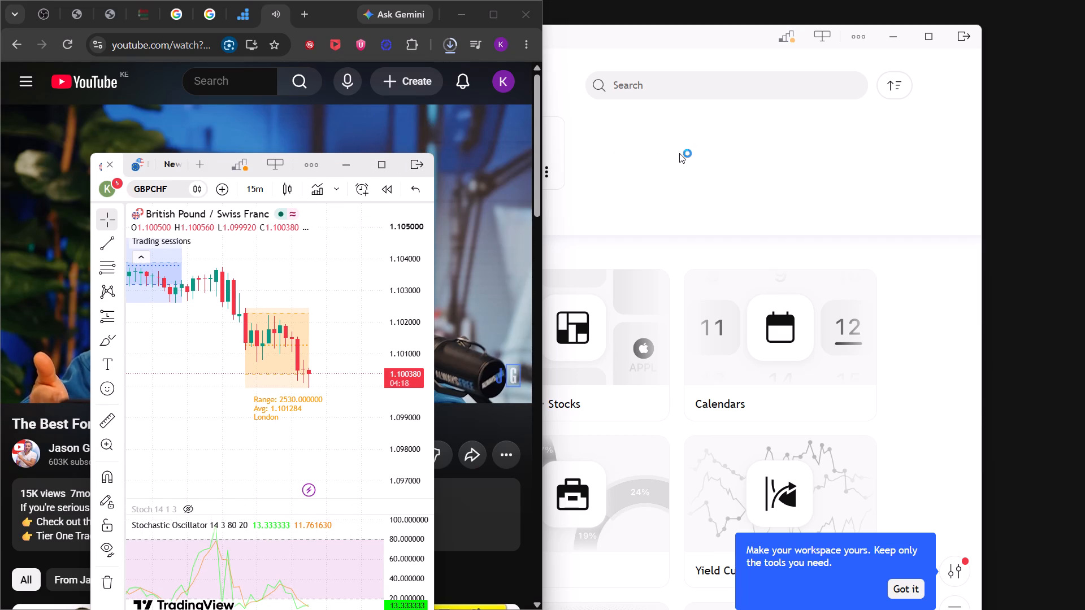
left_click_drag(679, 153, 770, 154)
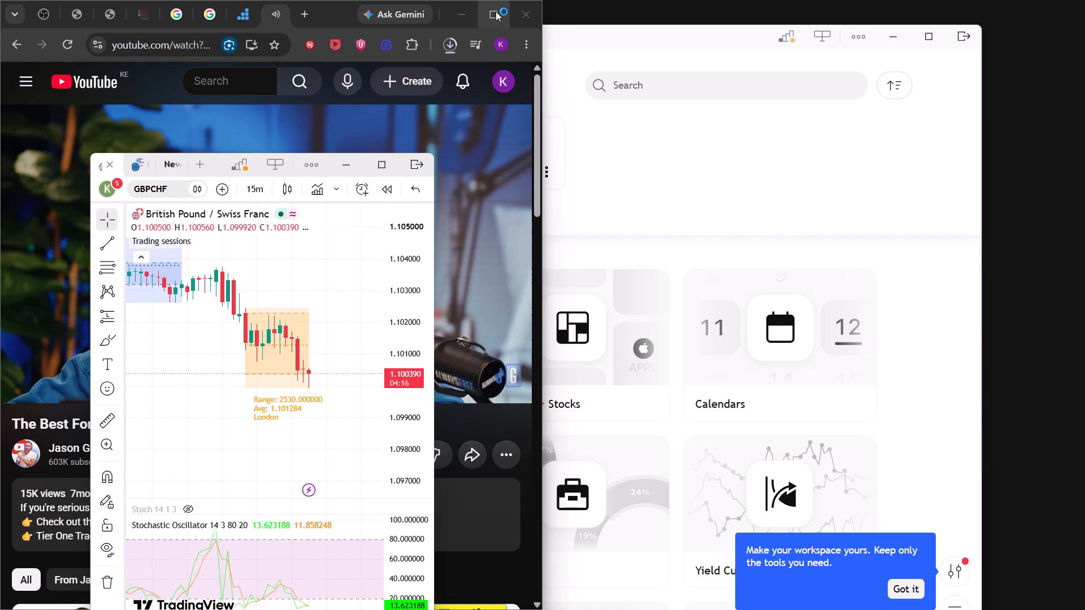
Switch to Chrome and maximise the window playing the forex currency video.
left_click(496, 11)
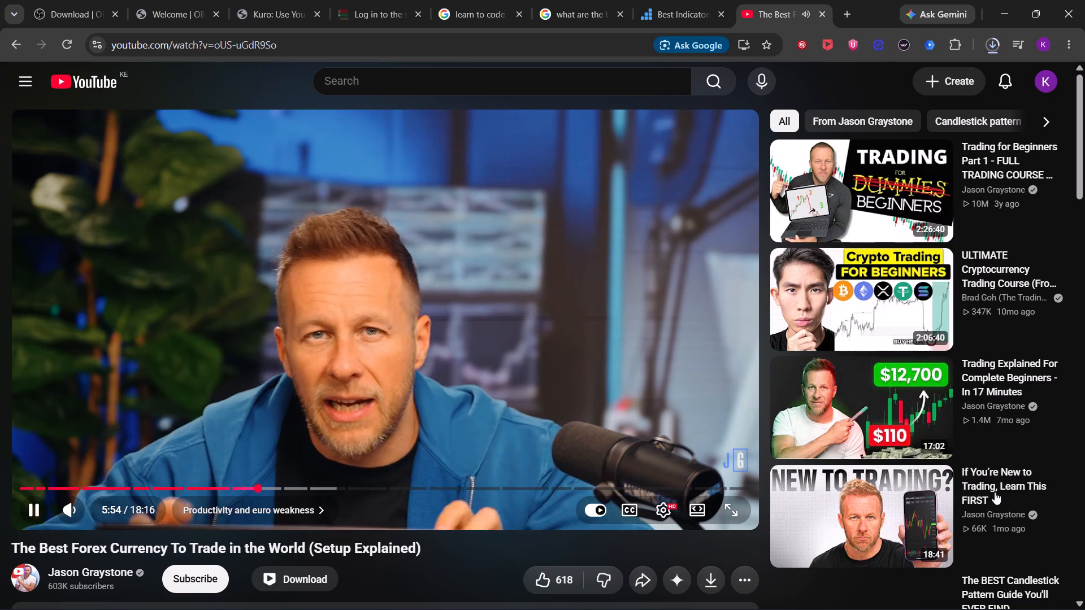
Look through the recommended trading videos beside the forex video, then head back up the page.
scroll(987, 467, "down", 10)
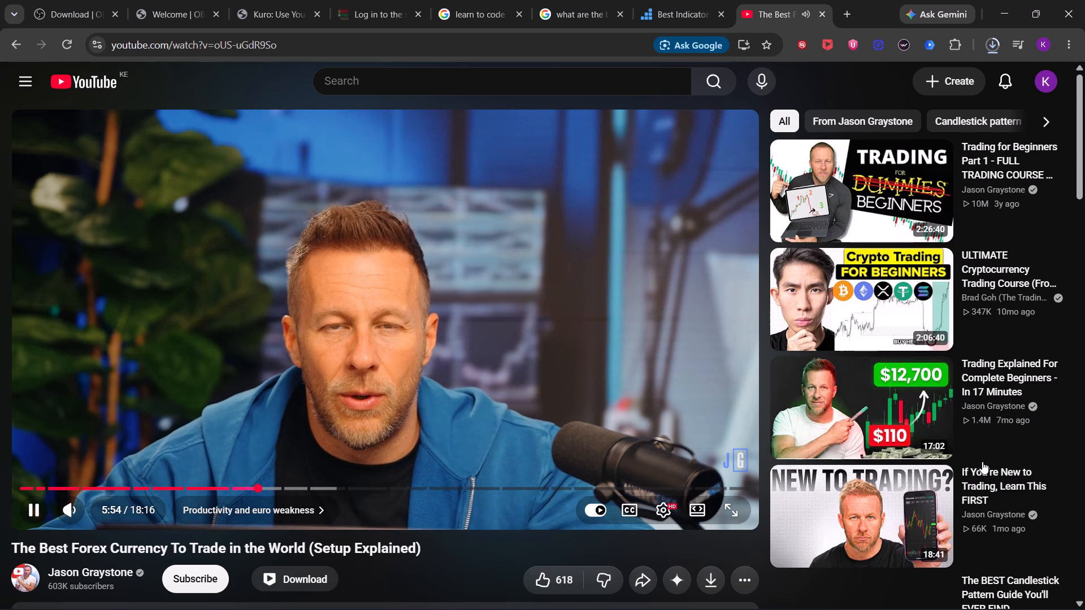
scroll(975, 454, "down", 1)
scroll(974, 454, "up", 4)
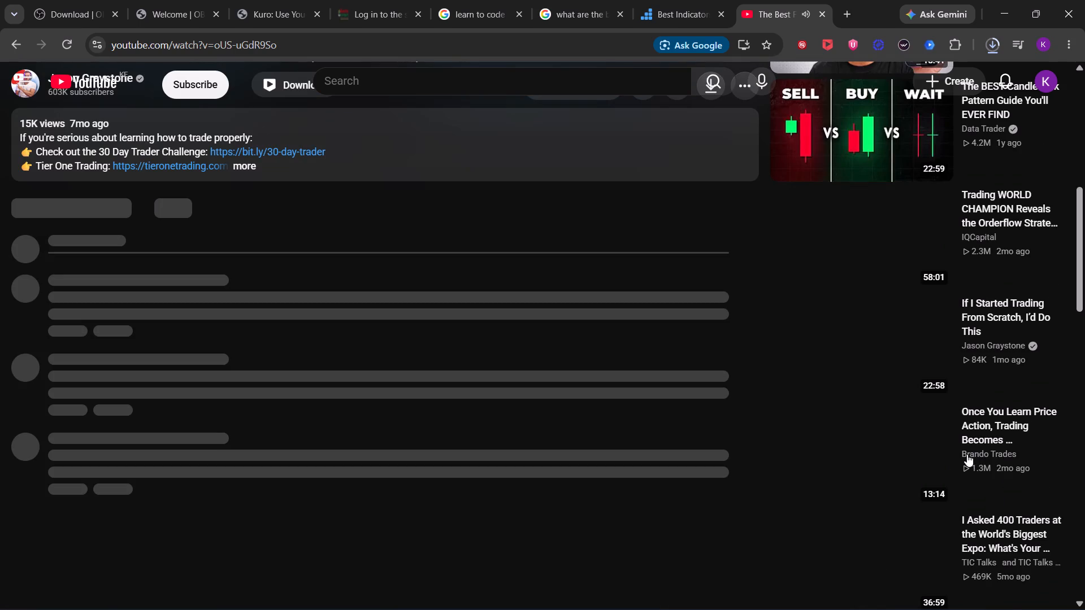
scroll(966, 454, "up", 6)
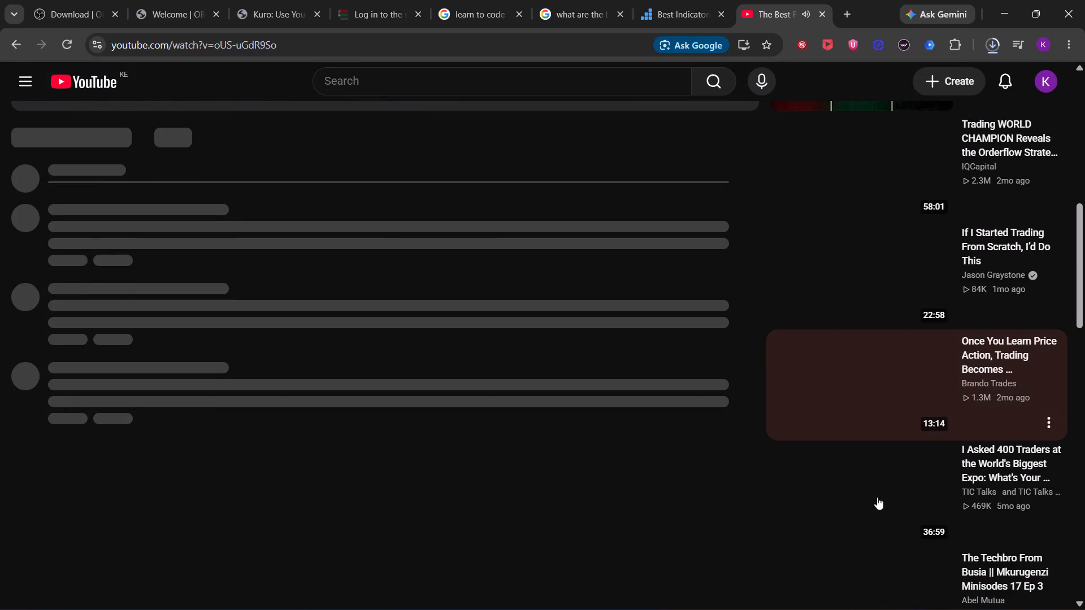